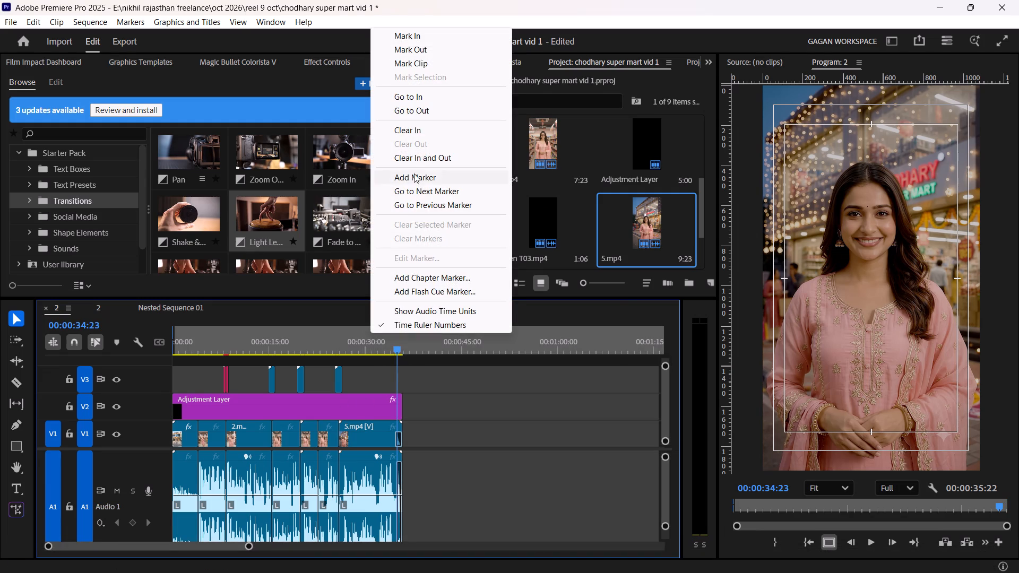
{"action": "left_click", "coordinate": [416, 160]}
Play the sequence from the start and unlink the audio and video of the first 1.mp4 clip, the store exterior shot.
{"action": "left_click_drag", "start_coordinate": [377, 334], "coordinate": [101, 367]}
{"action": "key", "text": "space"}
{"action": "left_click", "coordinate": [473, 442]}
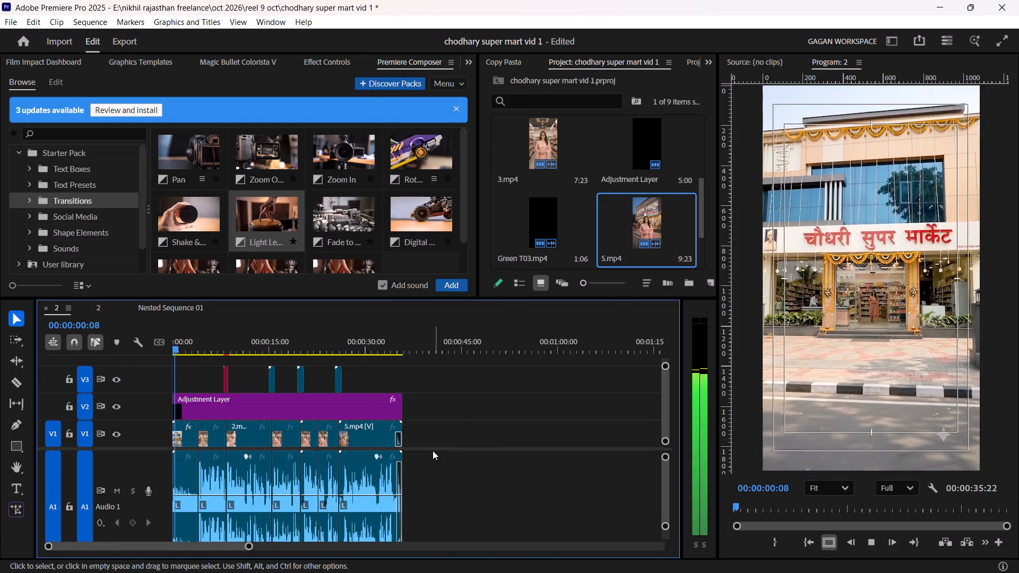
{"action": "scroll", "coordinate": [433, 450], "scroll_direction": "up", "scroll_amount": 12, "text": "alt"}
{"action": "key", "text": "space"}
{"action": "scroll", "coordinate": [263, 484], "scroll_direction": "up", "scroll_amount": 10, "text": "alt"}
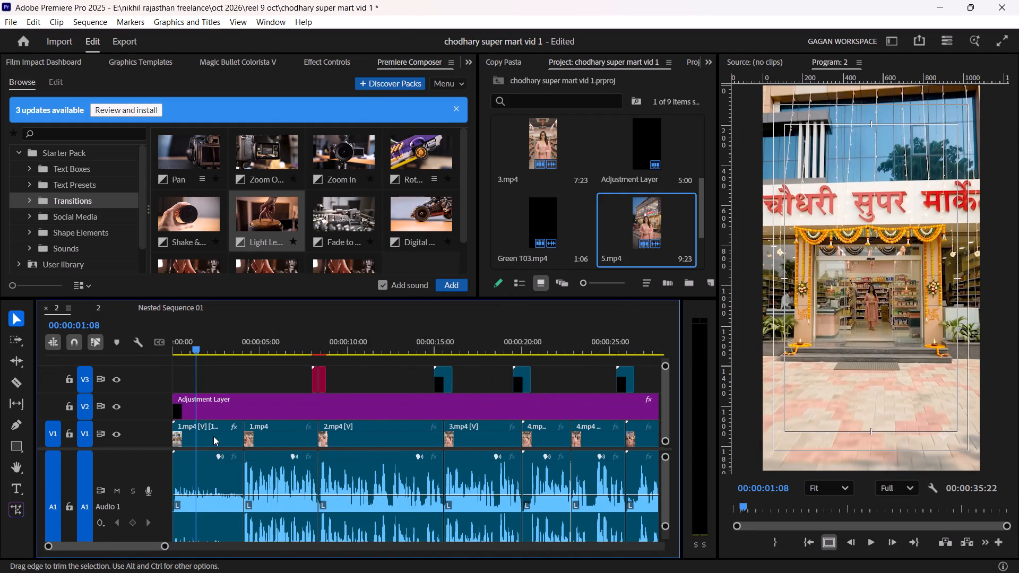
{"action": "right_click", "coordinate": [213, 433]}
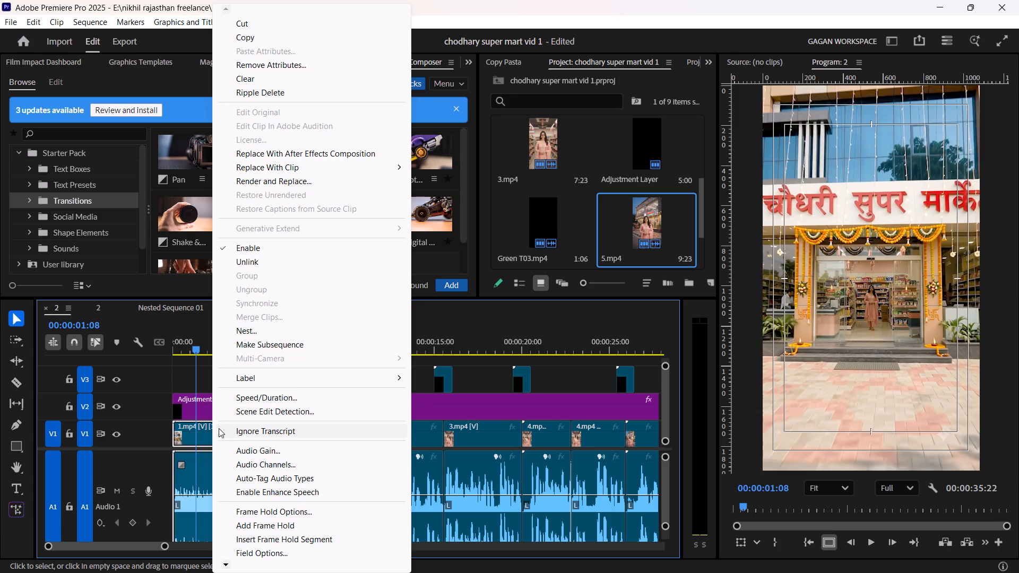
{"action": "left_click", "coordinate": [195, 440]}
{"action": "right_click", "coordinate": [195, 440]}
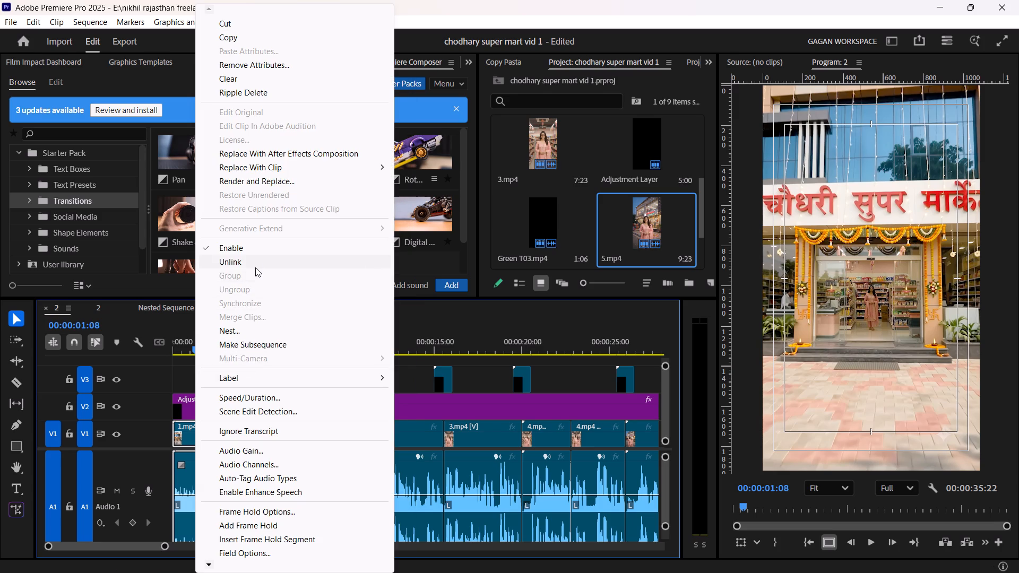
{"action": "left_click", "coordinate": [255, 266]}
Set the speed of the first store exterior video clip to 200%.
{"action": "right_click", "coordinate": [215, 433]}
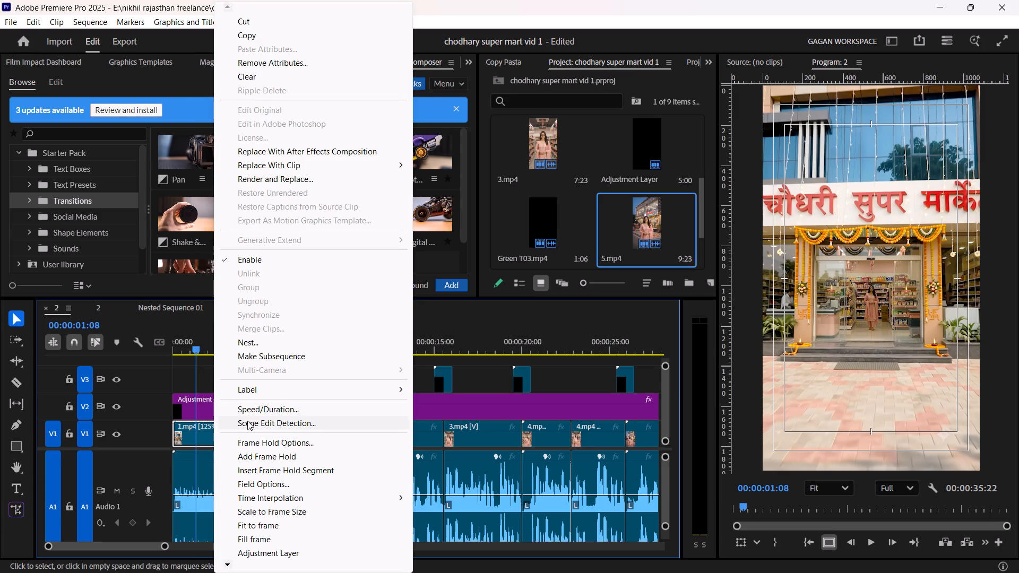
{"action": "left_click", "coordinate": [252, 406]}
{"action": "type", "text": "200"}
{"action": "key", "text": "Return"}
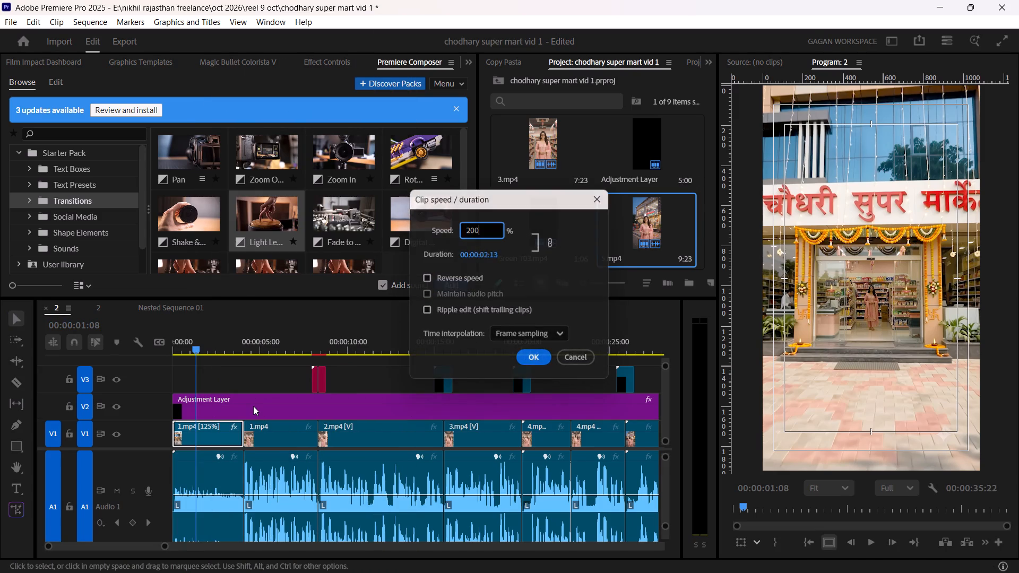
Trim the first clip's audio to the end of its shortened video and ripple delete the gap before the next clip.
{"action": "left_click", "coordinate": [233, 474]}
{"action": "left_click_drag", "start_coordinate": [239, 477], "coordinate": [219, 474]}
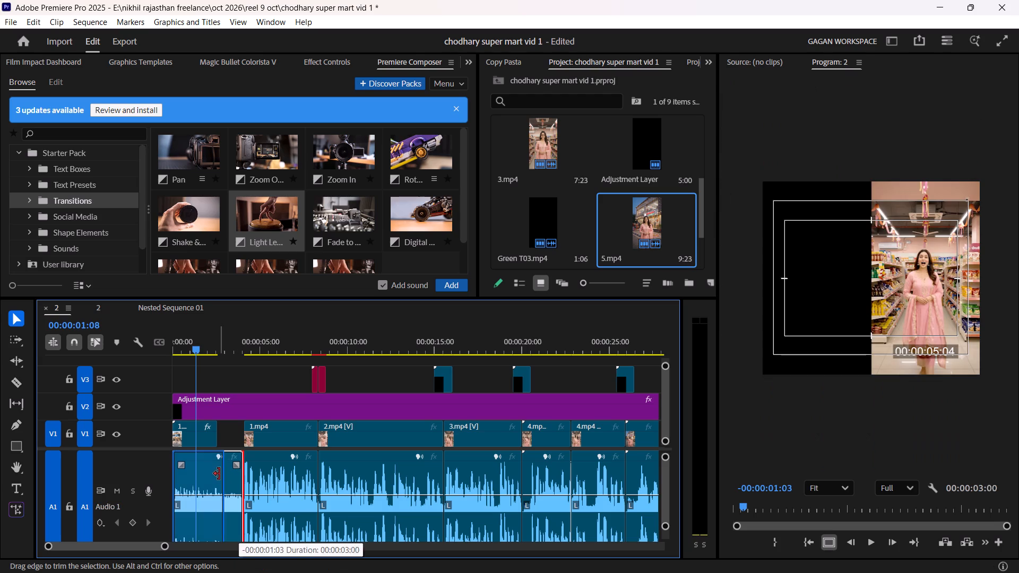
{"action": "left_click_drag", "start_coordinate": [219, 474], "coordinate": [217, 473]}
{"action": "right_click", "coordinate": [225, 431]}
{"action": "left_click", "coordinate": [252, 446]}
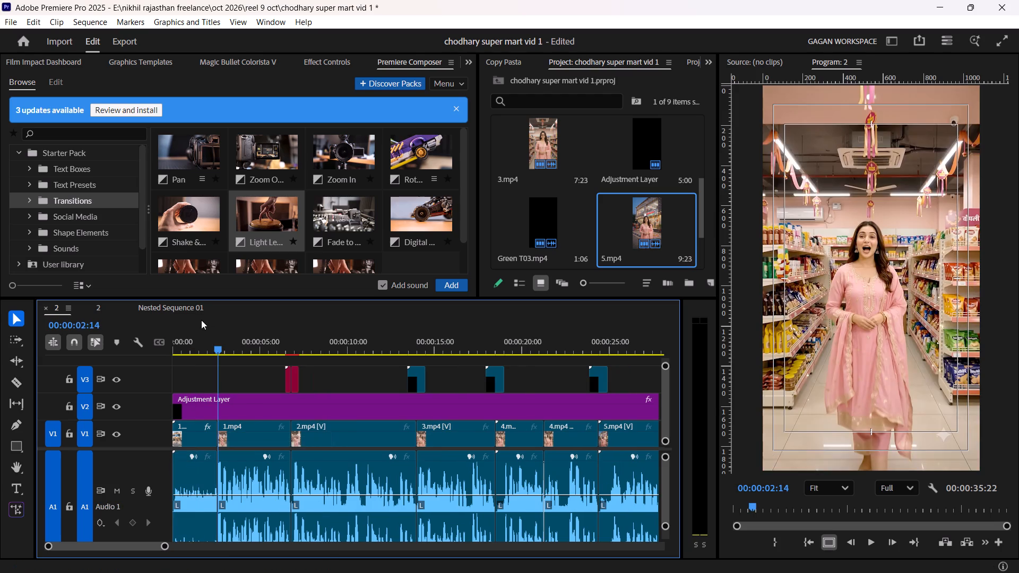
Play the opening from the start and set the first store exterior video clip's speed to 250%.
{"action": "left_click_drag", "start_coordinate": [208, 335], "coordinate": [0, 390]}
{"action": "key", "text": "space"}
{"action": "scroll", "coordinate": [249, 412], "scroll_direction": "up", "scroll_amount": 8, "text": "alt"}
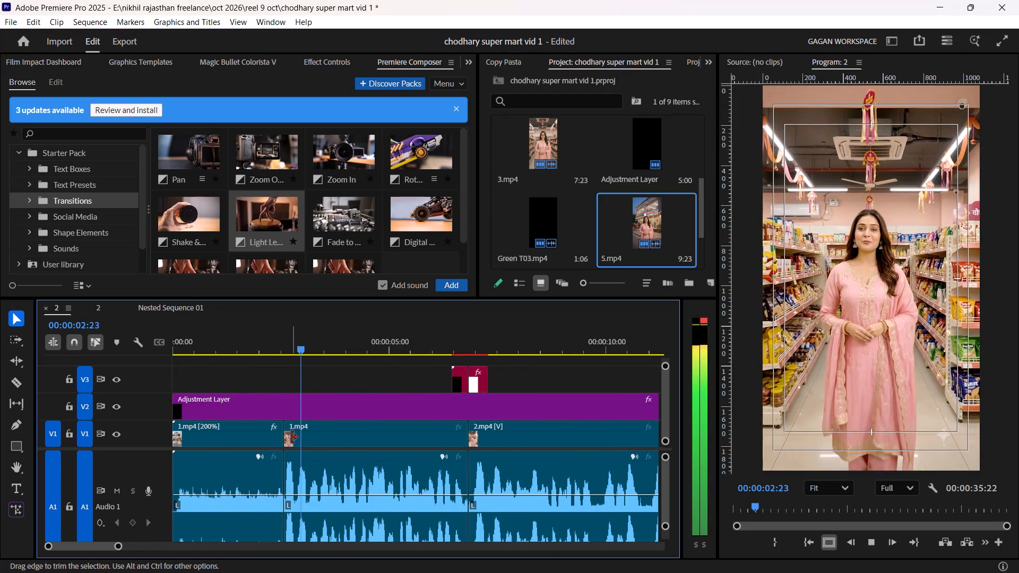
{"action": "key", "text": "space"}
{"action": "scroll", "coordinate": [296, 435], "scroll_direction": "up", "scroll_amount": 20}
{"action": "scroll", "coordinate": [296, 435], "scroll_direction": "up", "scroll_amount": 2}
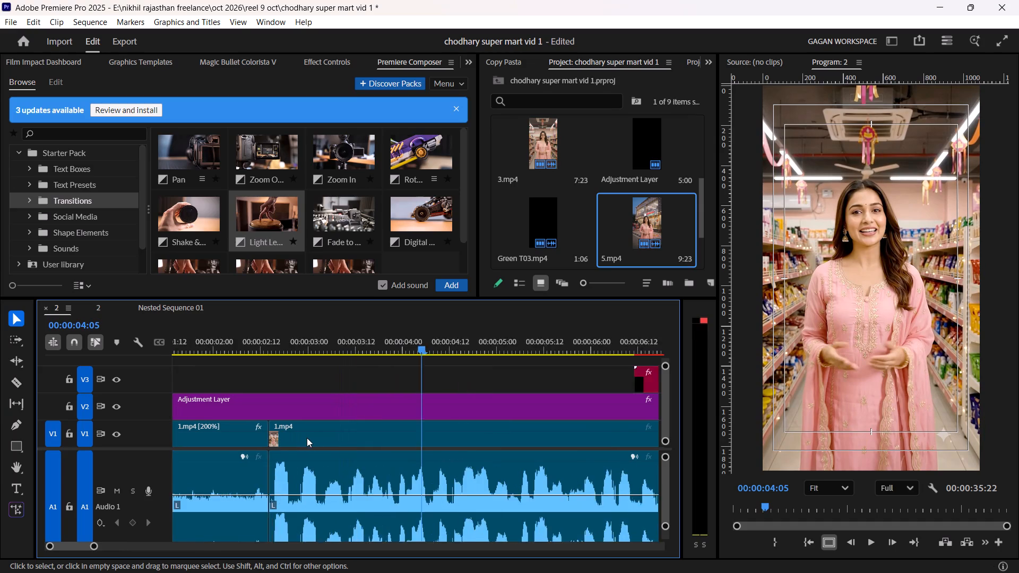
{"action": "scroll", "coordinate": [307, 438], "scroll_direction": "up", "scroll_amount": 5}
{"action": "right_click", "coordinate": [292, 439]}
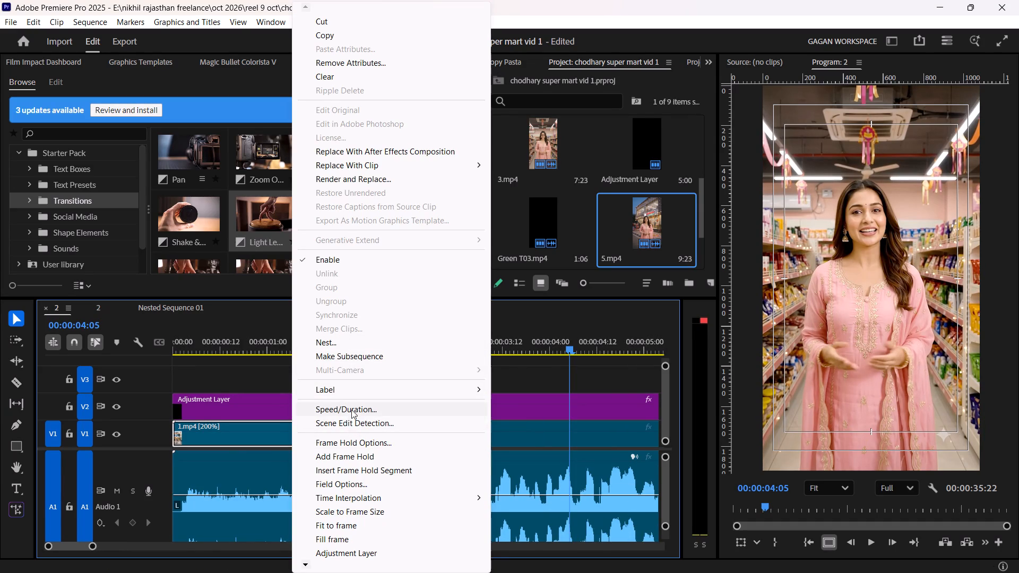
{"action": "left_click", "coordinate": [351, 410]}
{"action": "type", "text": "250"}
{"action": "key", "text": "Return"}
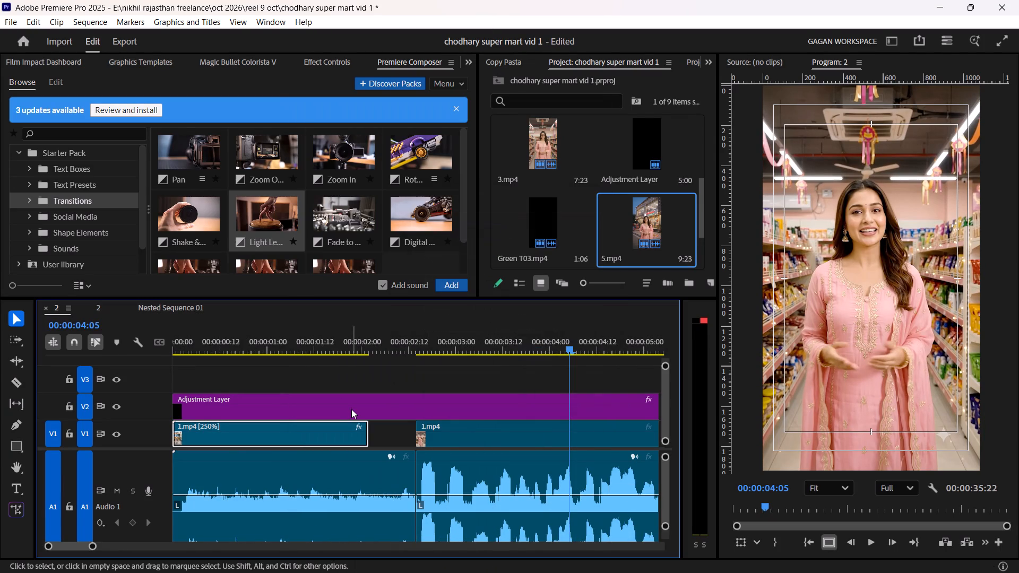
Trim the first clip's audio to the end of the 250% video and ripple delete the gap after it.
{"action": "left_click", "coordinate": [362, 376]}
{"action": "scroll", "coordinate": [346, 441], "scroll_direction": "down", "scroll_amount": 8, "text": "alt"}
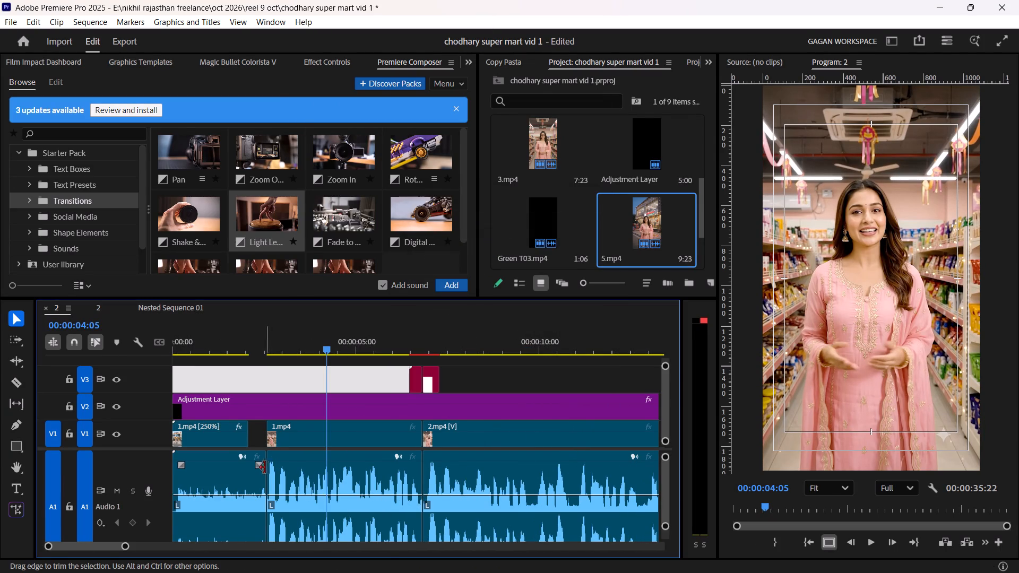
{"action": "left_click_drag", "start_coordinate": [265, 467], "coordinate": [251, 464]}
{"action": "right_click", "coordinate": [258, 436]}
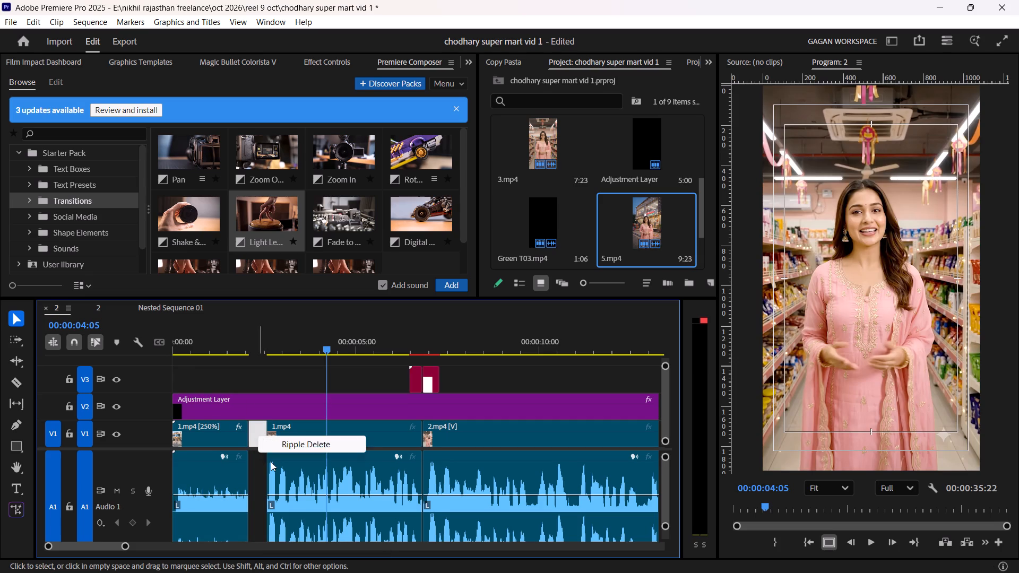
{"action": "left_click", "coordinate": [281, 453]}
{"action": "right_click", "coordinate": [261, 437]}
{"action": "left_click", "coordinate": [270, 445]}
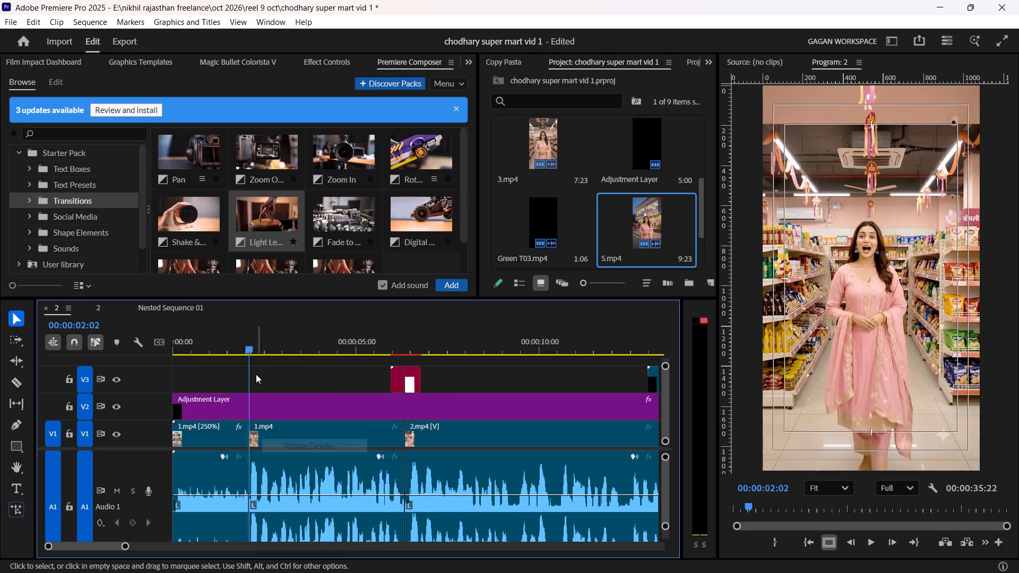
Play back the opening to check the pace of the store exterior clip and its cut to the presenter.
{"action": "left_click_drag", "start_coordinate": [246, 349], "coordinate": [40, 372]}
{"action": "key", "text": "space"}
{"action": "left_click", "coordinate": [222, 366]}
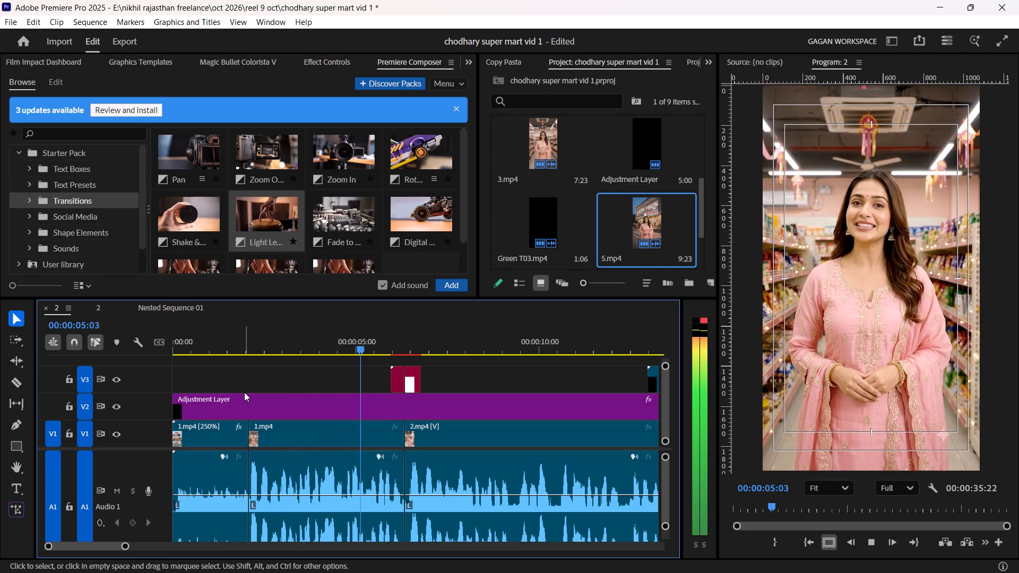
{"action": "key", "text": "space"}
{"action": "scroll", "coordinate": [227, 389], "scroll_direction": "up", "scroll_amount": 1}
{"action": "left_click_drag", "start_coordinate": [236, 350], "coordinate": [241, 352]}
{"action": "left_click_drag", "start_coordinate": [241, 342], "coordinate": [124, 352]}
{"action": "key", "text": "space"}
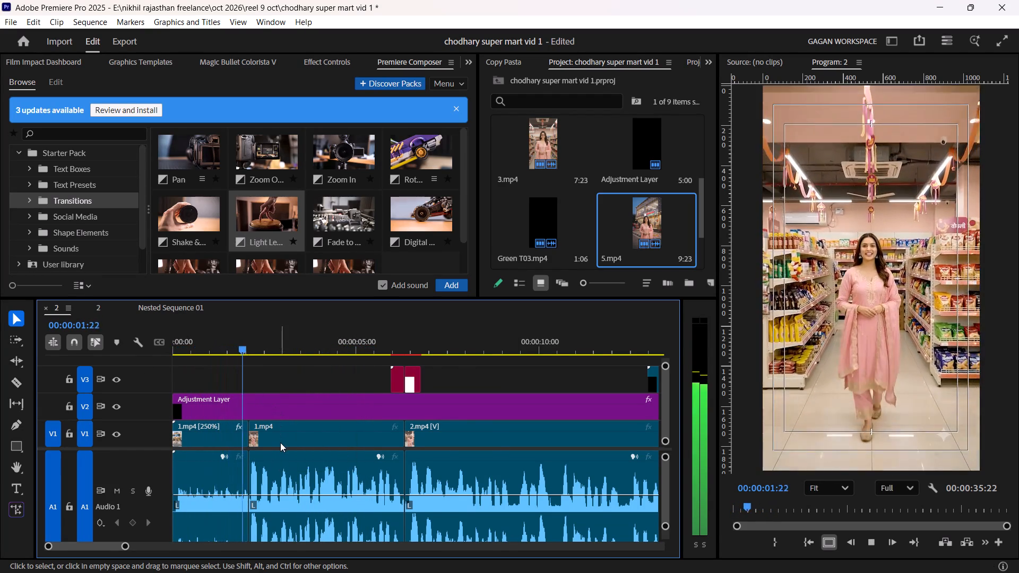
{"action": "scroll", "coordinate": [280, 442], "scroll_direction": "up", "scroll_amount": 9, "text": "alt"}
{"action": "key", "text": "space"}
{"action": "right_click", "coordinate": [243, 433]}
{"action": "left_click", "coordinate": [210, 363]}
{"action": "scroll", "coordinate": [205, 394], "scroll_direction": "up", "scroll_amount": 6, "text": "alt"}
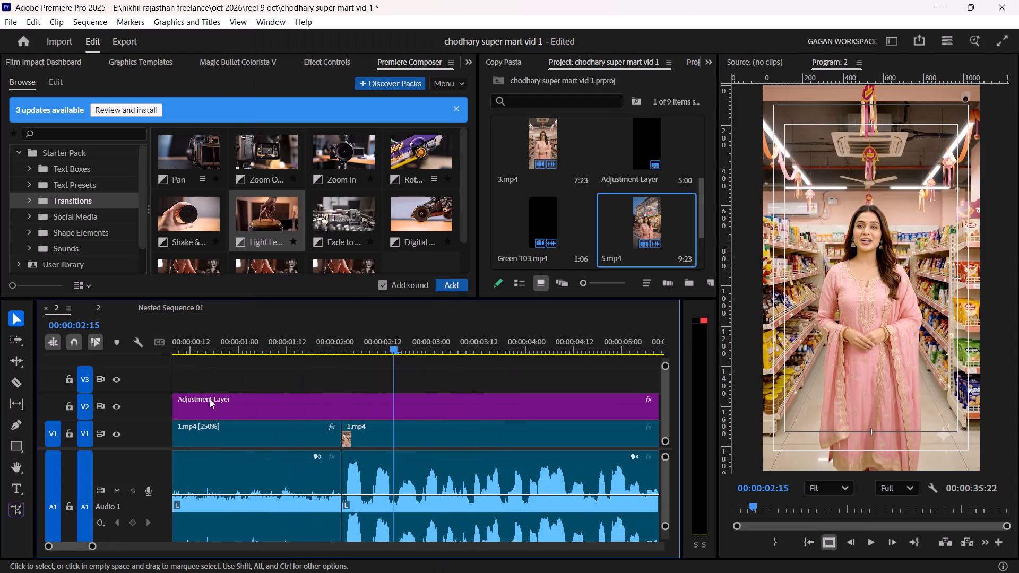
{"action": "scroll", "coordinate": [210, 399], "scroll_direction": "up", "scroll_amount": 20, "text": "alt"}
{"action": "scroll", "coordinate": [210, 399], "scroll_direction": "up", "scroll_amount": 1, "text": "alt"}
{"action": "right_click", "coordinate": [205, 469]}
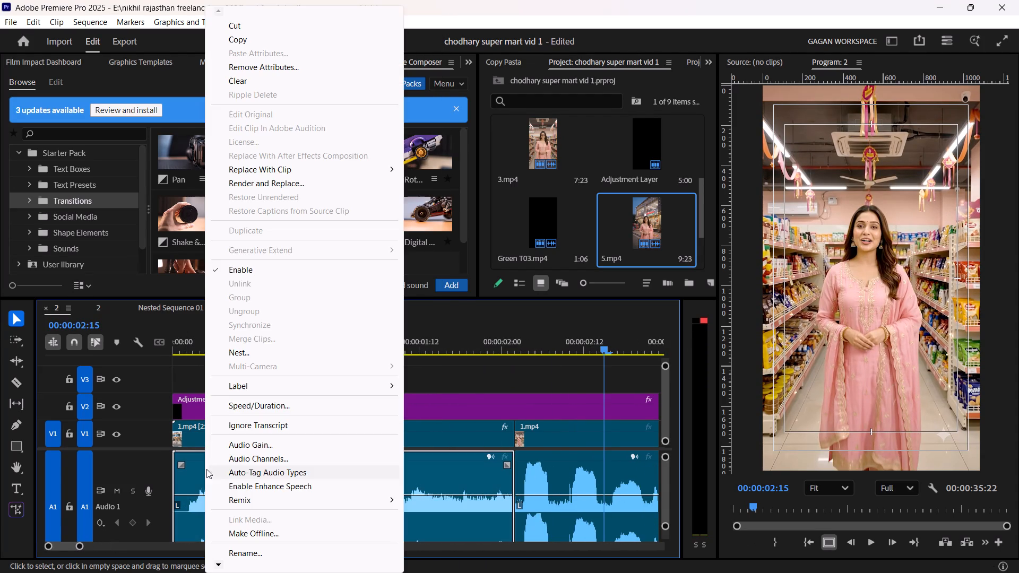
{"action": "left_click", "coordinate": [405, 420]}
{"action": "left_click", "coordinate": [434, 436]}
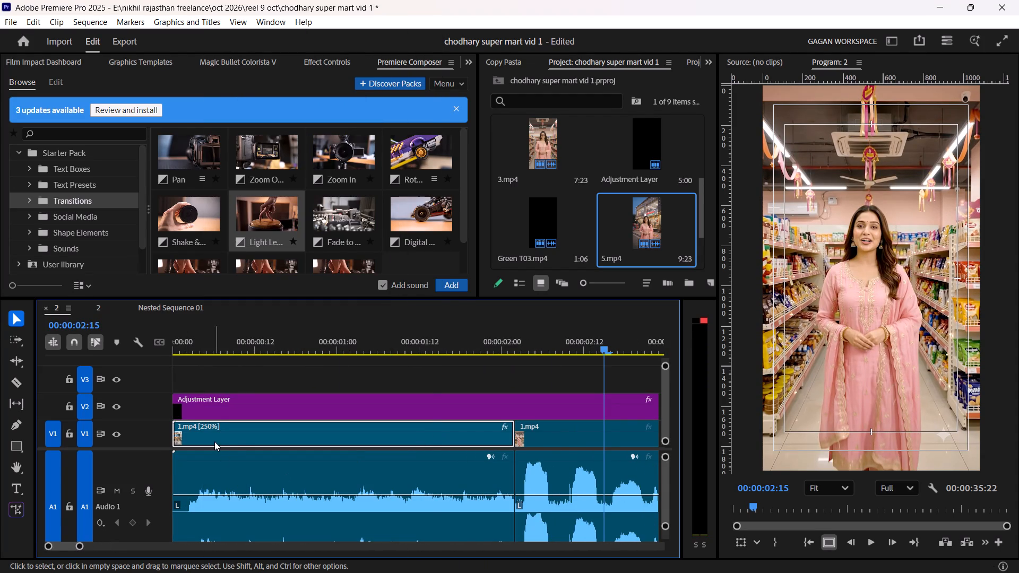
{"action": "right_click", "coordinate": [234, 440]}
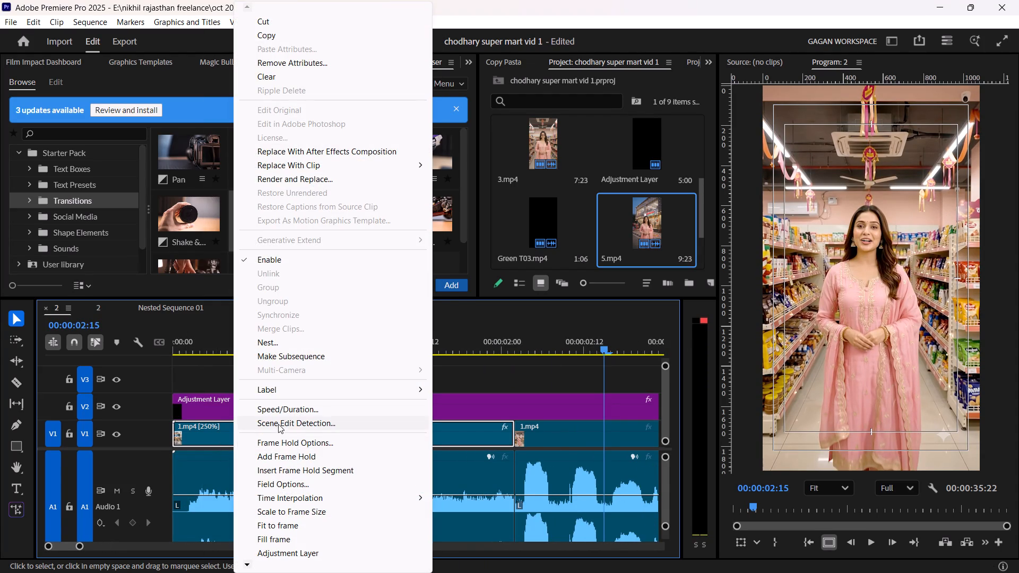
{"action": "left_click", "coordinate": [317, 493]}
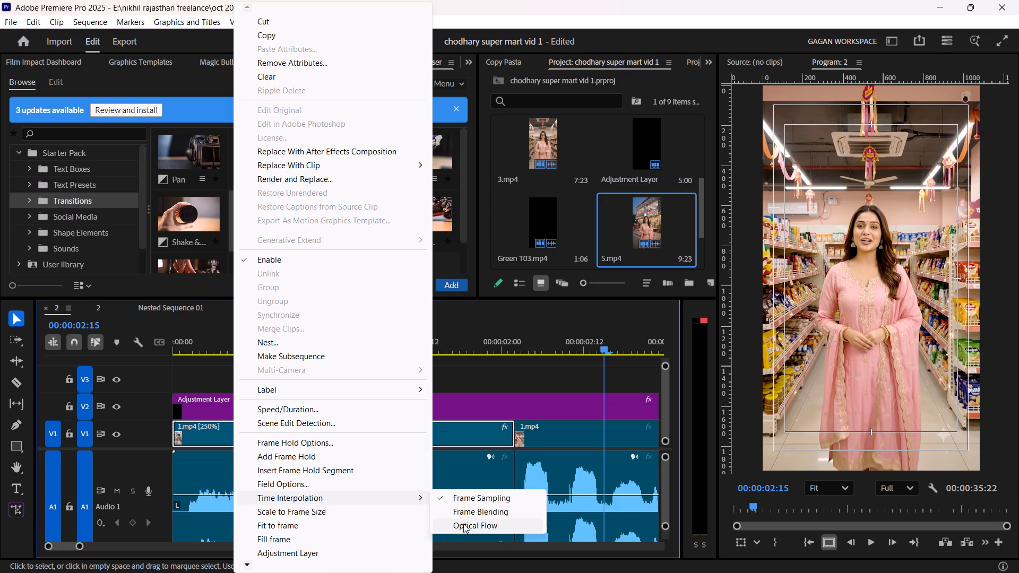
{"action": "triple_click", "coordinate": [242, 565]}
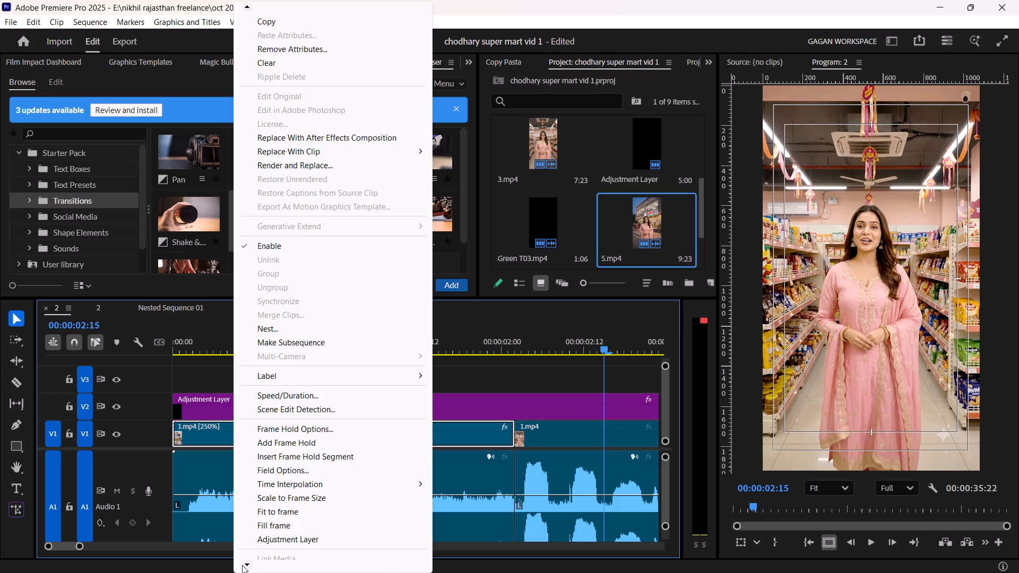
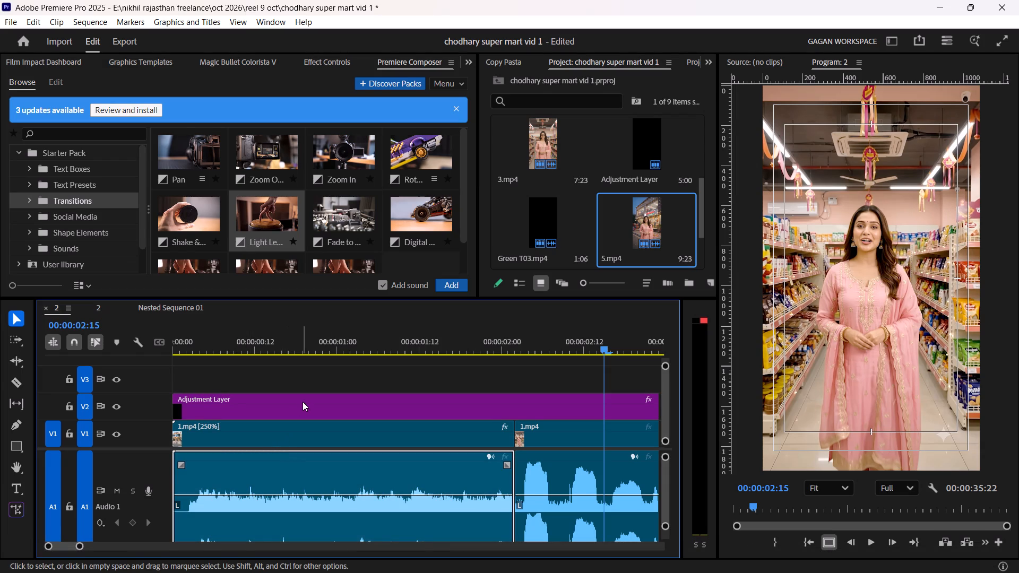
{"action": "right_click", "coordinate": [508, 429]}
{"action": "left_click", "coordinate": [545, 472]}
{"action": "left_click", "coordinate": [667, 472]}
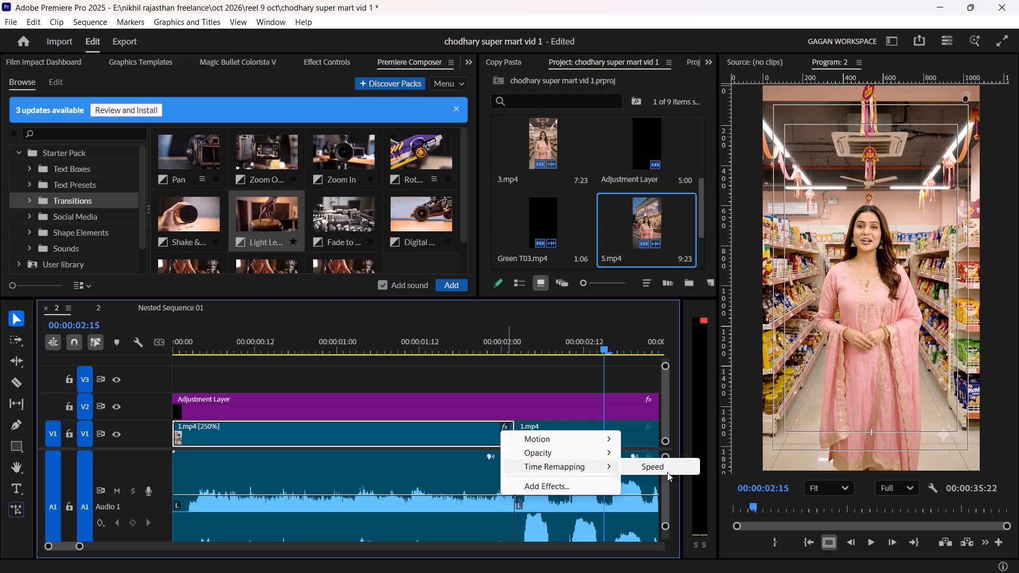
{"action": "scroll", "coordinate": [412, 470], "scroll_direction": "up", "scroll_amount": 9}
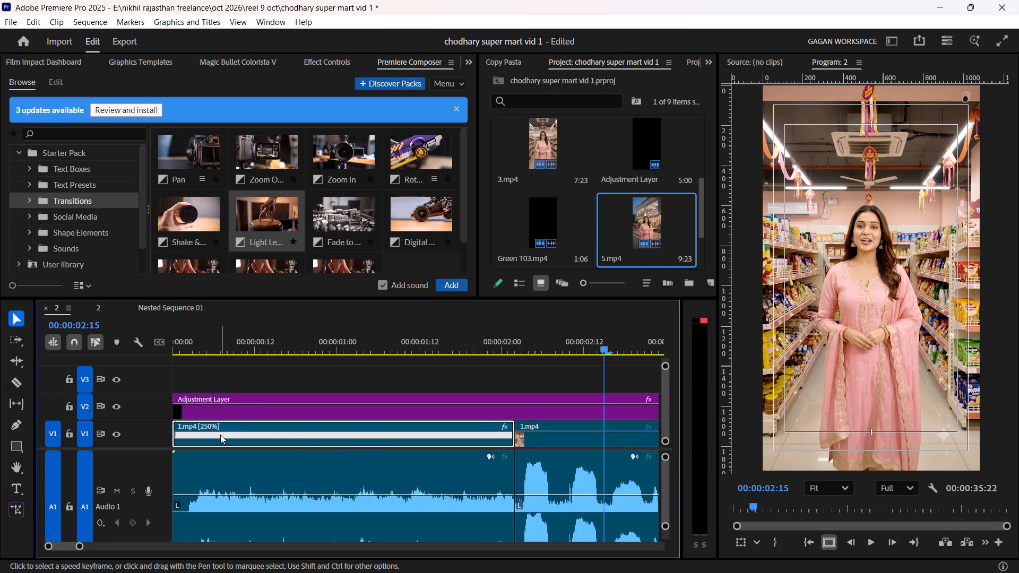
{"action": "left_click", "coordinate": [312, 416]}
{"action": "left_click", "coordinate": [310, 435]}
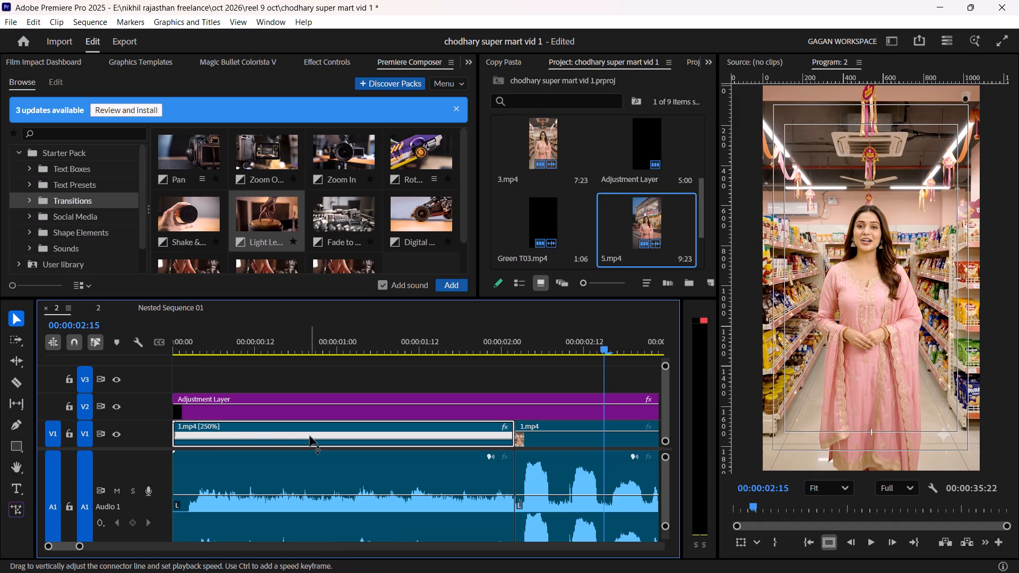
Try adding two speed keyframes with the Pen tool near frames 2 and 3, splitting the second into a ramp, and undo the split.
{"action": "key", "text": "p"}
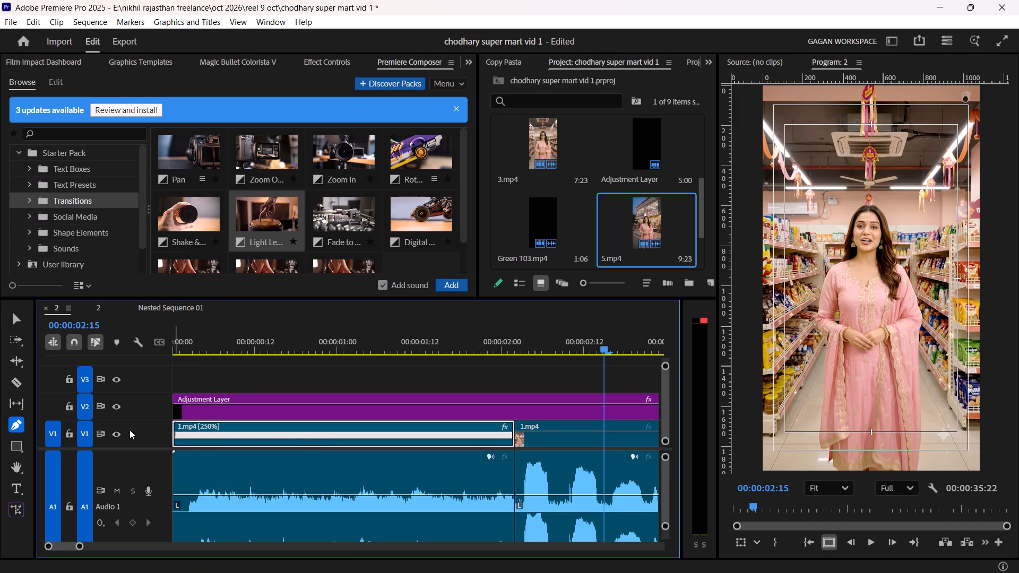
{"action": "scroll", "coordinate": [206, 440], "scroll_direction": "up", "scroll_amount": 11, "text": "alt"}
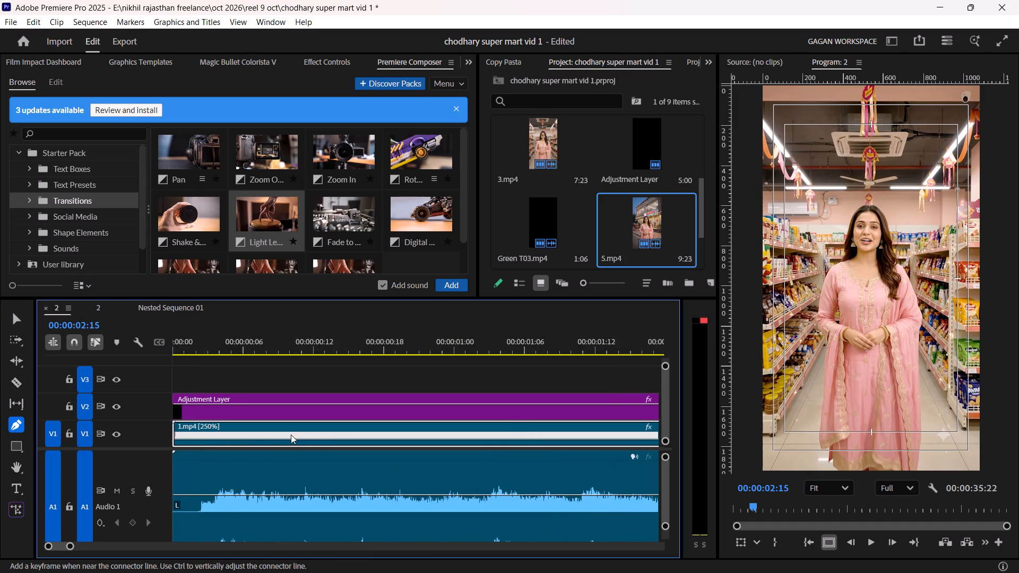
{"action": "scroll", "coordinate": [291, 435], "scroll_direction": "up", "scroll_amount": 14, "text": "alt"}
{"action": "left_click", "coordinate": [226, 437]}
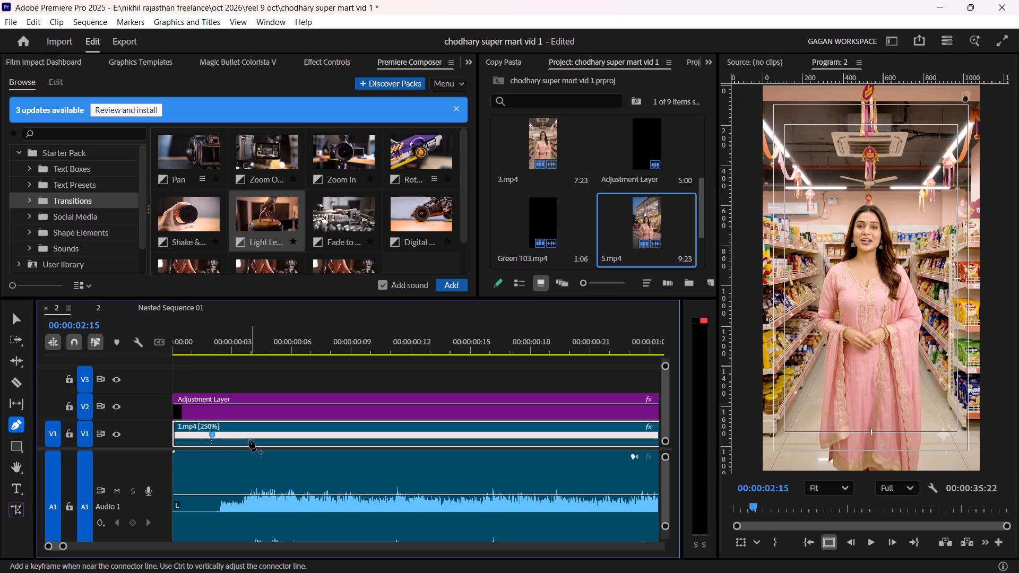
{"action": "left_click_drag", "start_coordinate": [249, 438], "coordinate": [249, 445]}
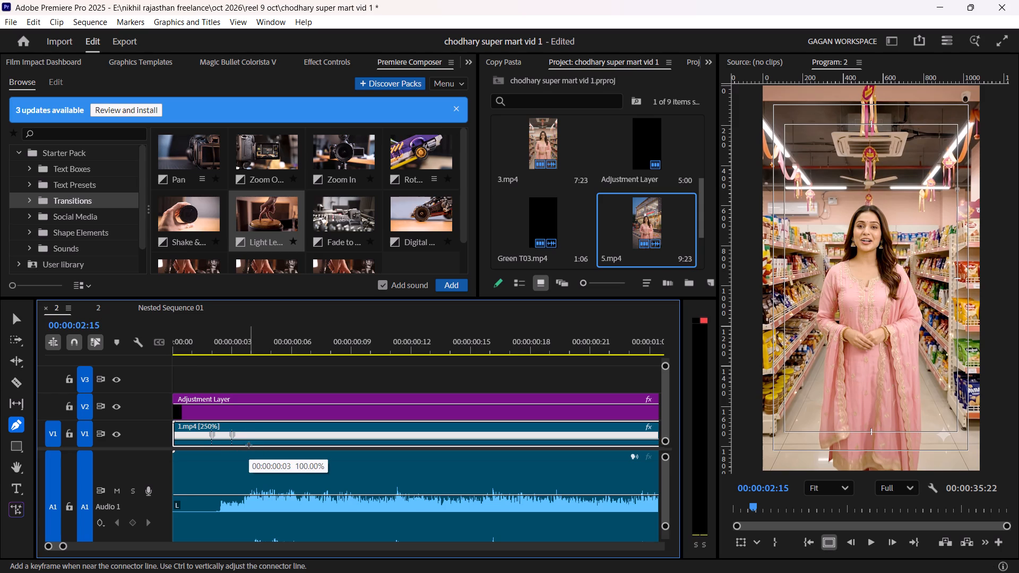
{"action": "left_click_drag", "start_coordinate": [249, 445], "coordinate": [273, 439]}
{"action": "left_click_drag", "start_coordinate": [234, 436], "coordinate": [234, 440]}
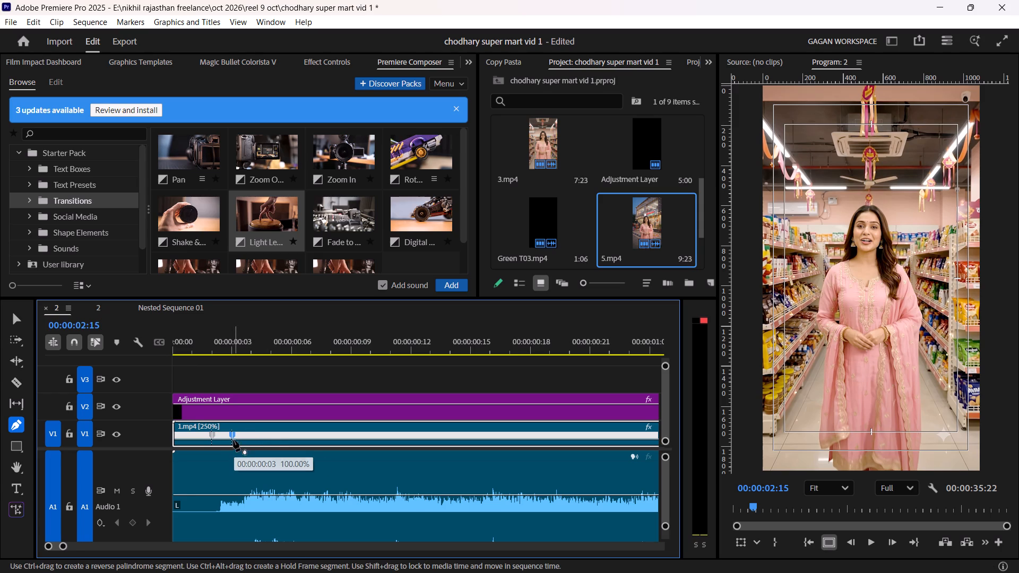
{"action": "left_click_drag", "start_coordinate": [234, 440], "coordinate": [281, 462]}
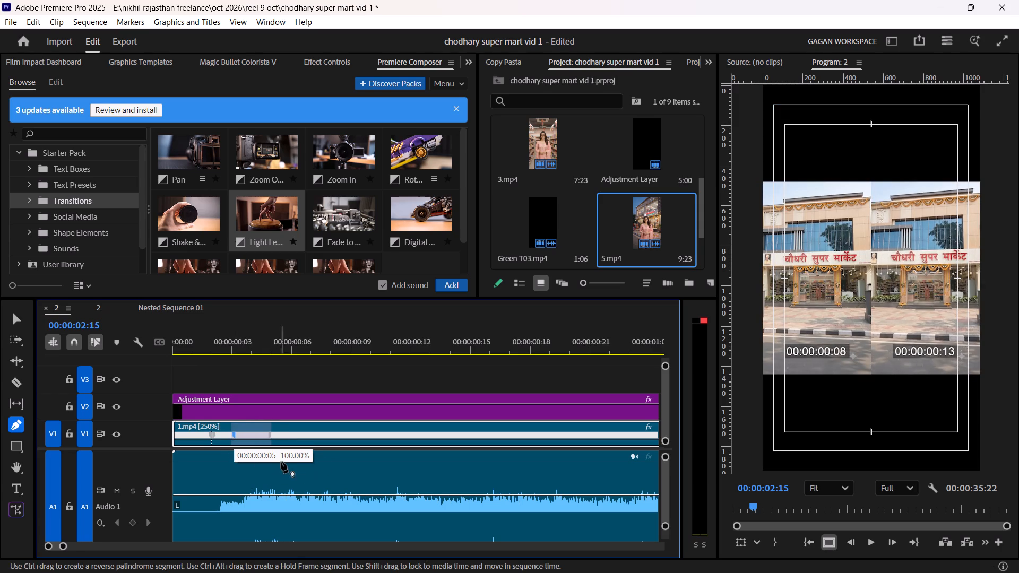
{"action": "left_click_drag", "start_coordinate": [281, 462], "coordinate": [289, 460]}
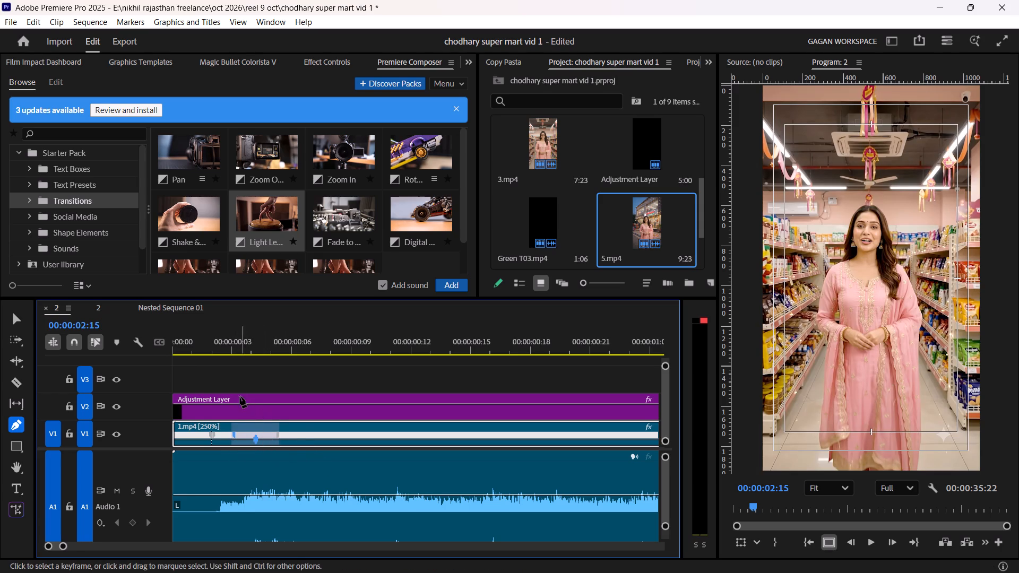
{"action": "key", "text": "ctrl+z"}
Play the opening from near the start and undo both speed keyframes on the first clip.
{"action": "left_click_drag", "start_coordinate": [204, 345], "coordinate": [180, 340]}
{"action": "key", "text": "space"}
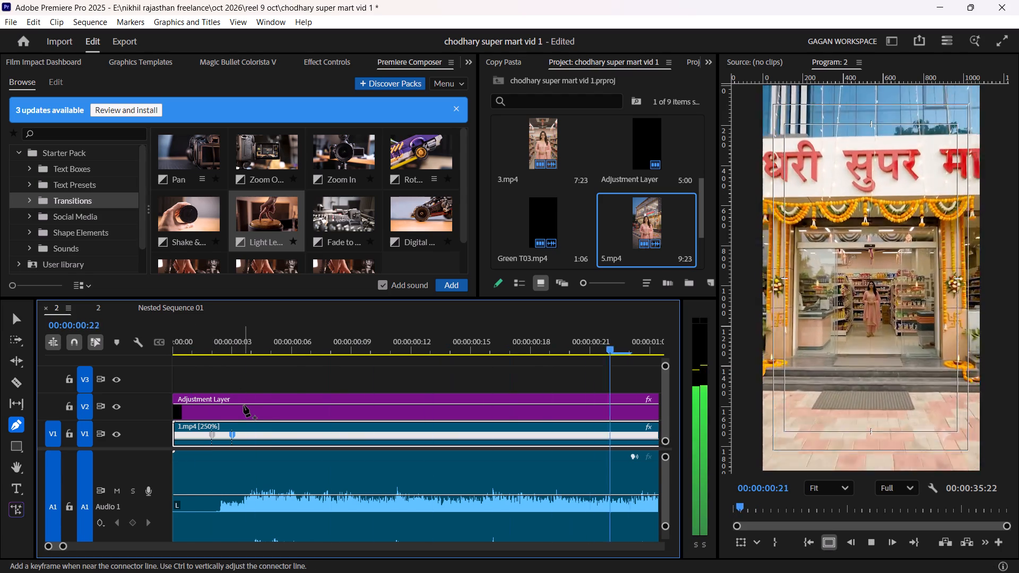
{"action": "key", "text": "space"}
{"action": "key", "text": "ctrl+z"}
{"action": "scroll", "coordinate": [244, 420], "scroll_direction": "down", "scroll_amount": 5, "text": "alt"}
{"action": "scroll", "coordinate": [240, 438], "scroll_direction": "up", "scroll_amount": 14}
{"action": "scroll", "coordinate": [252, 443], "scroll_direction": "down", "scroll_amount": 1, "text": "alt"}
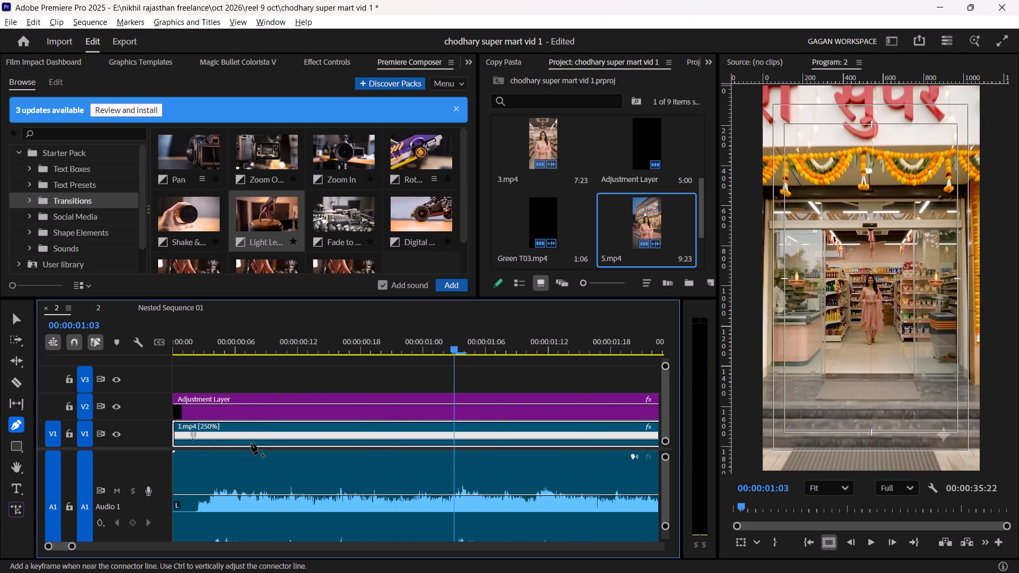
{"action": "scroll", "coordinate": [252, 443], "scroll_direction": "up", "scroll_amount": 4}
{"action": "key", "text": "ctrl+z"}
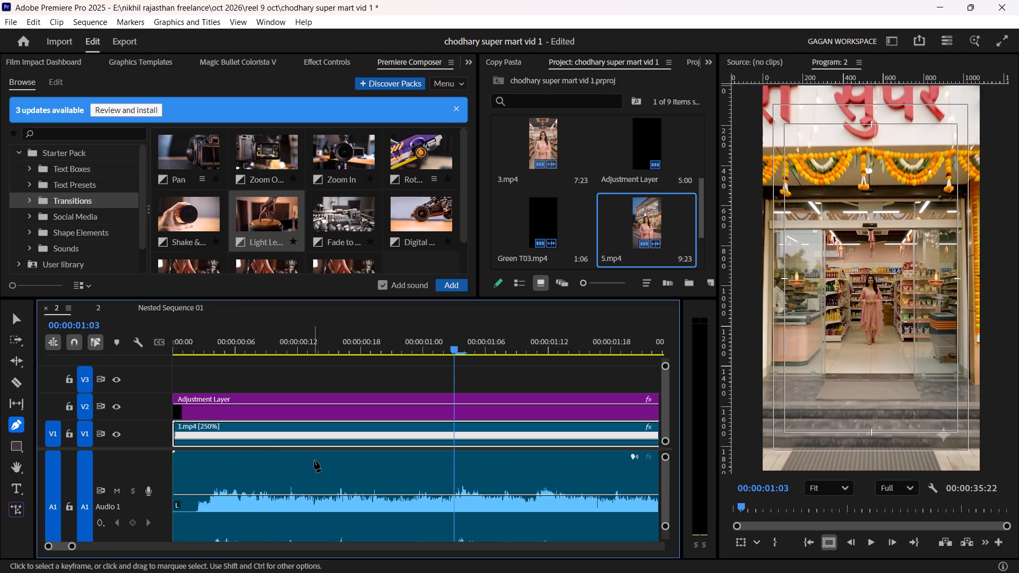
Add speed keyframes at about frames 5 and 7 of the first clip and split the earlier one backwards into a short ramp.
{"action": "left_click", "coordinate": [226, 440]}
{"action": "left_click", "coordinate": [255, 436]}
{"action": "left_click_drag", "start_coordinate": [173, 438], "coordinate": [187, 438]}
{"action": "left_click_drag", "start_coordinate": [176, 437], "coordinate": [214, 438]}
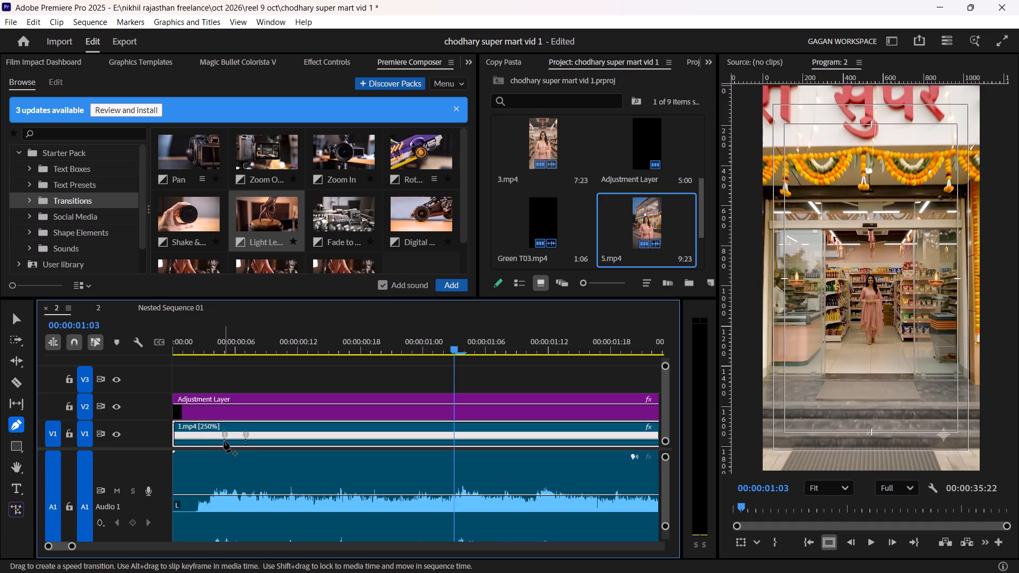
{"action": "key", "text": "v"}
{"action": "scroll", "coordinate": [219, 458], "scroll_direction": "up", "scroll_amount": 15}
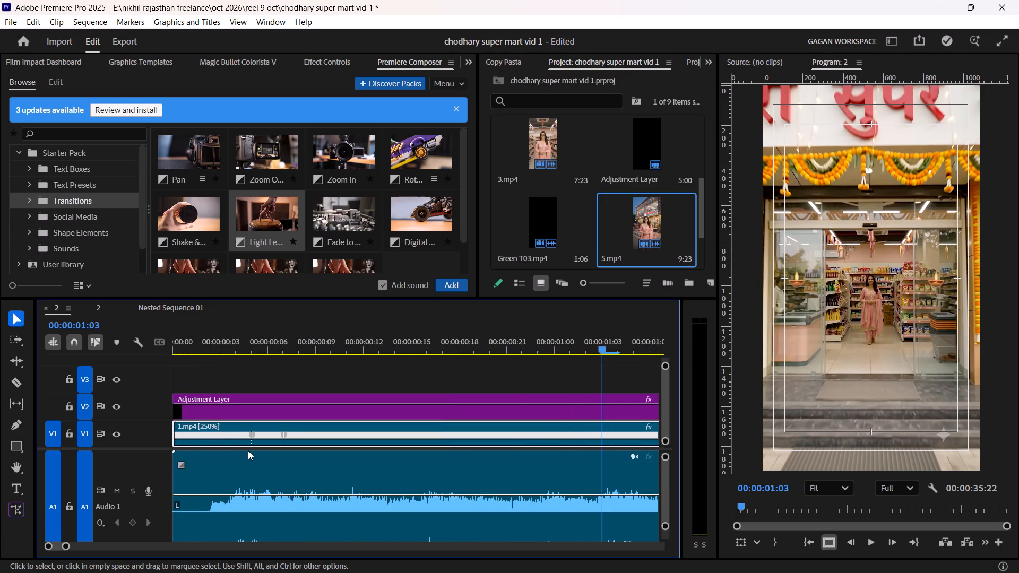
{"action": "left_click", "coordinate": [181, 436]}
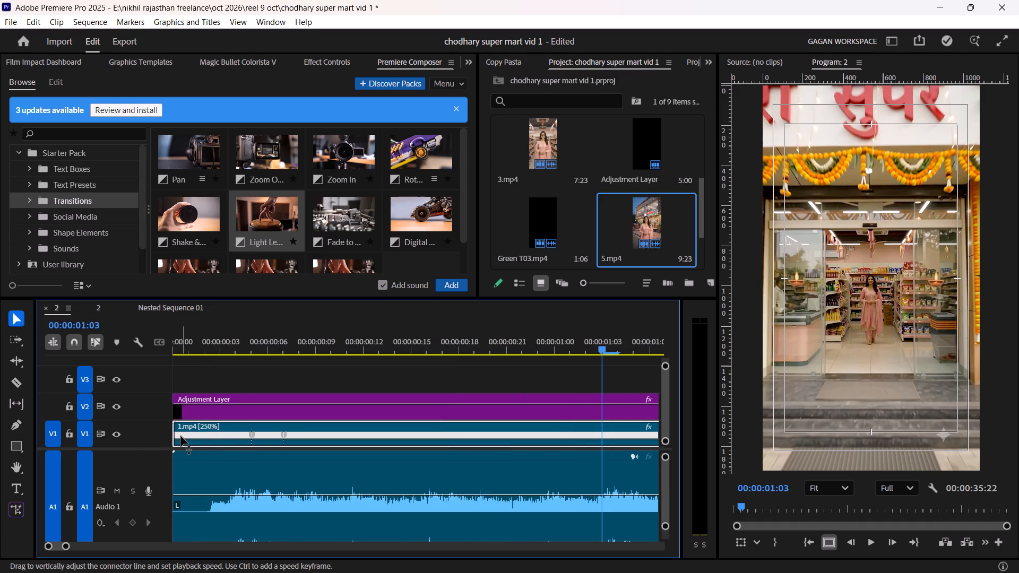
{"action": "left_click_drag", "start_coordinate": [251, 433], "coordinate": [234, 441]}
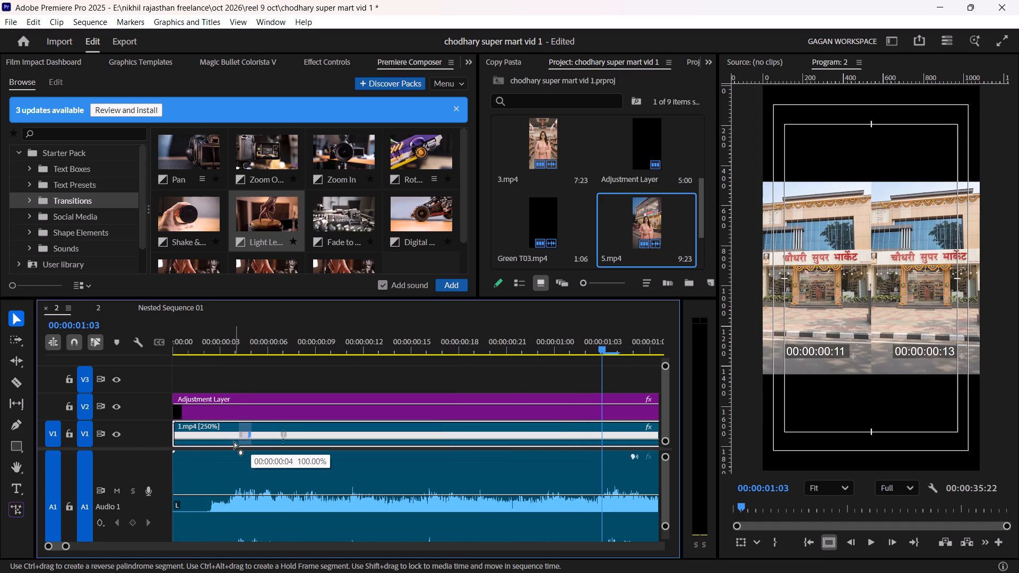
{"action": "left_click_drag", "start_coordinate": [234, 441], "coordinate": [222, 442]}
Play the first clip from the sequence start to review the new keyframes.
{"action": "left_click_drag", "start_coordinate": [217, 349], "coordinate": [168, 357]}
{"action": "key", "text": "space"}
{"action": "left_click", "coordinate": [267, 396]}
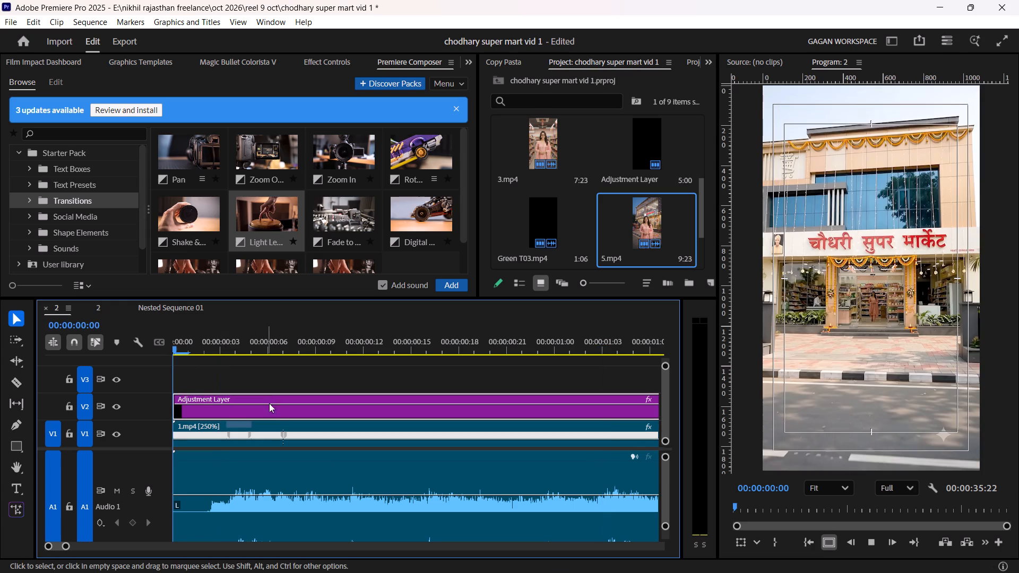
{"action": "scroll", "coordinate": [268, 417], "scroll_direction": "down", "scroll_amount": 6, "text": "alt"}
{"action": "key", "text": "space"}
{"action": "scroll", "coordinate": [256, 442], "scroll_direction": "down", "scroll_amount": 5, "text": "alt"}
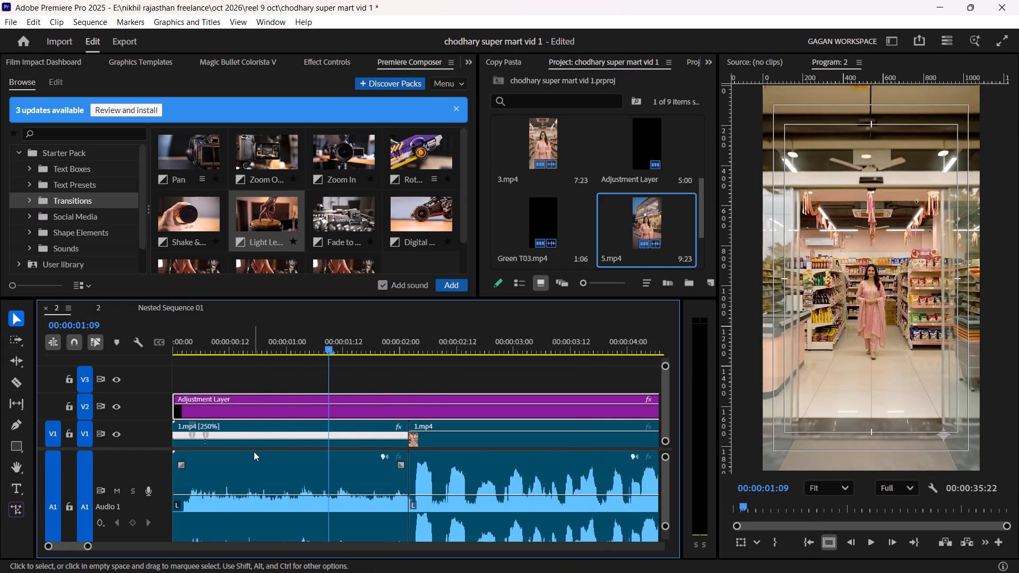
Slow the section between the speed ramp and the last keyframe so that the keyframe lands at about frame 17.
{"action": "scroll", "coordinate": [254, 452], "scroll_direction": "up", "scroll_amount": 7}
{"action": "left_click_drag", "start_coordinate": [204, 436], "coordinate": [316, 438]}
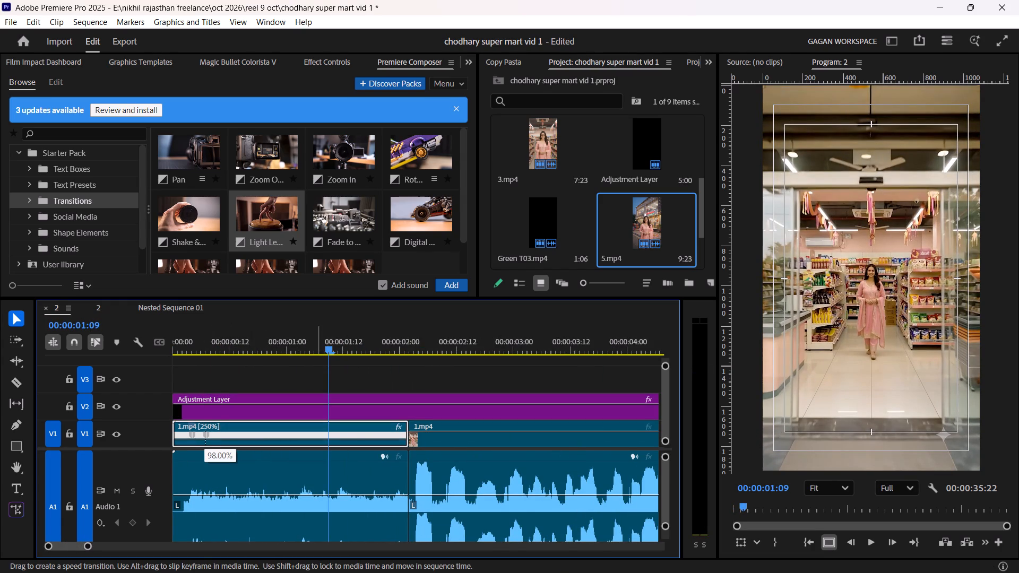
{"action": "left_click_drag", "start_coordinate": [316, 438], "coordinate": [258, 509]}
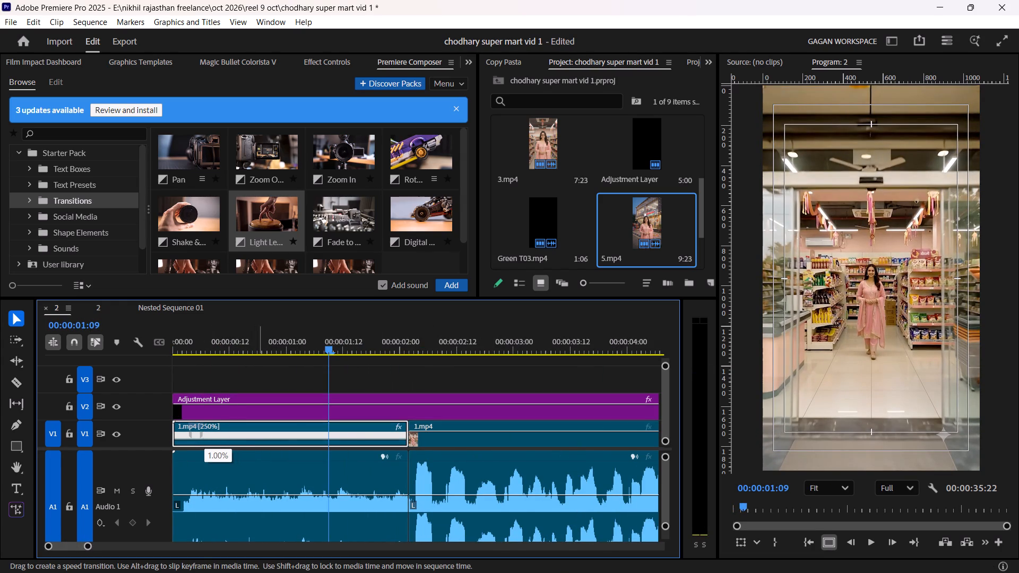
{"action": "left_click_drag", "start_coordinate": [258, 509], "coordinate": [240, 373]}
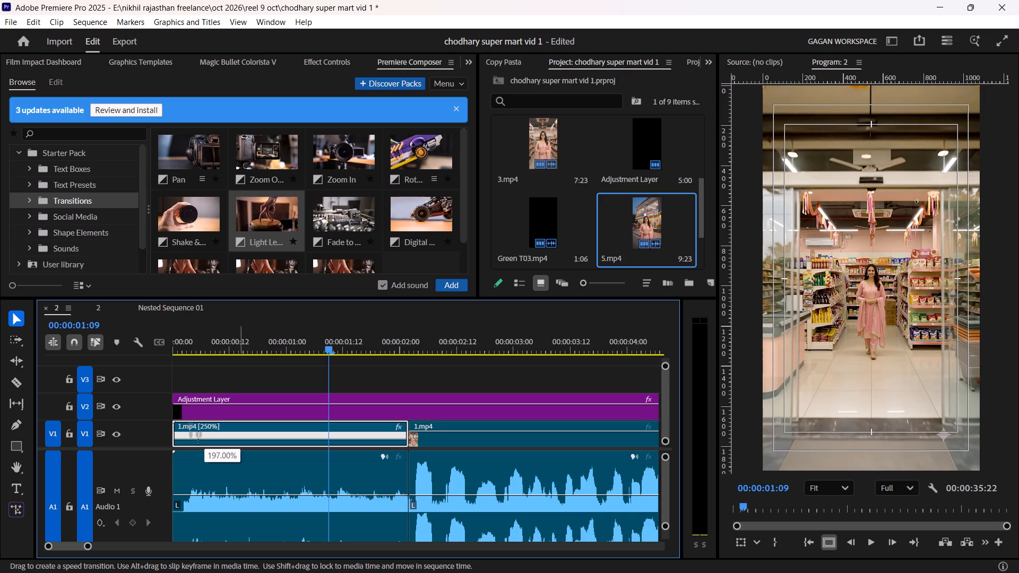
{"action": "left_click_drag", "start_coordinate": [240, 373], "coordinate": [441, 491]}
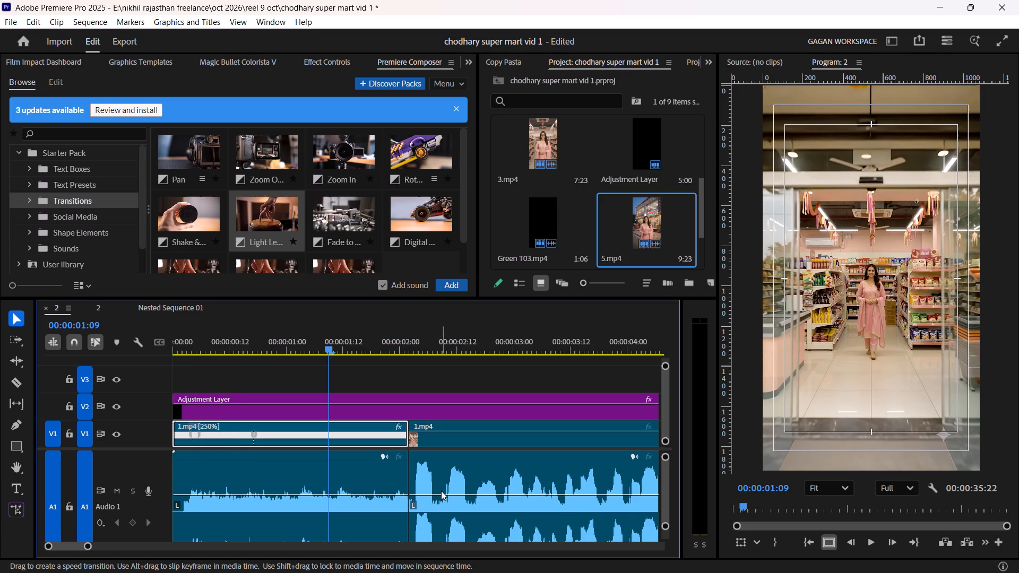
Lower the first clip's speed after its last speed keyframe to about 84%.
{"action": "left_click", "coordinate": [219, 374]}
{"action": "left_click_drag", "start_coordinate": [203, 340], "coordinate": [187, 342]}
{"action": "scroll", "coordinate": [311, 426], "scroll_direction": "up", "scroll_amount": 5, "text": "alt"}
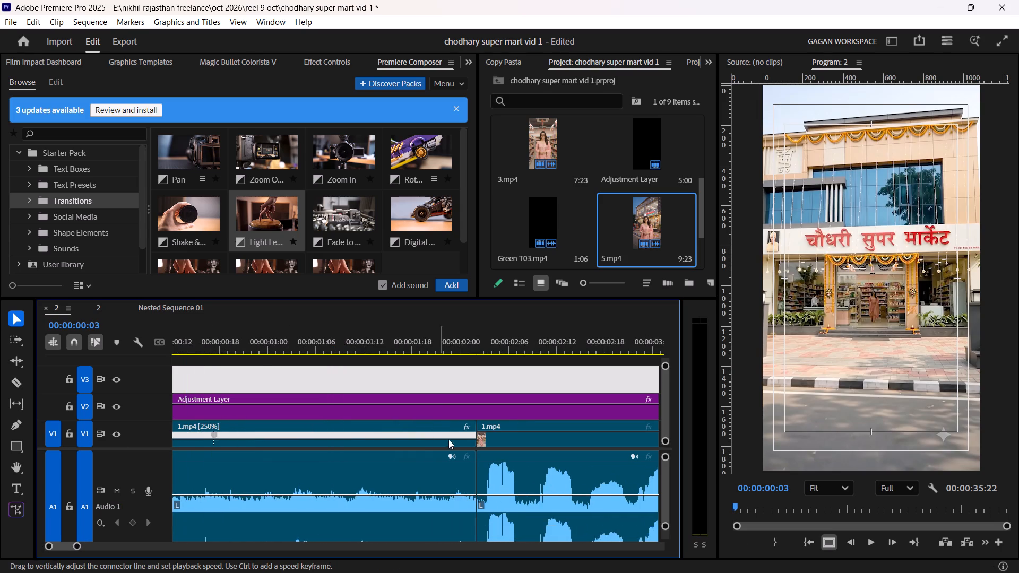
{"action": "scroll", "coordinate": [448, 439], "scroll_direction": "up", "scroll_amount": 2}
{"action": "left_click_drag", "start_coordinate": [511, 439], "coordinate": [480, 449]}
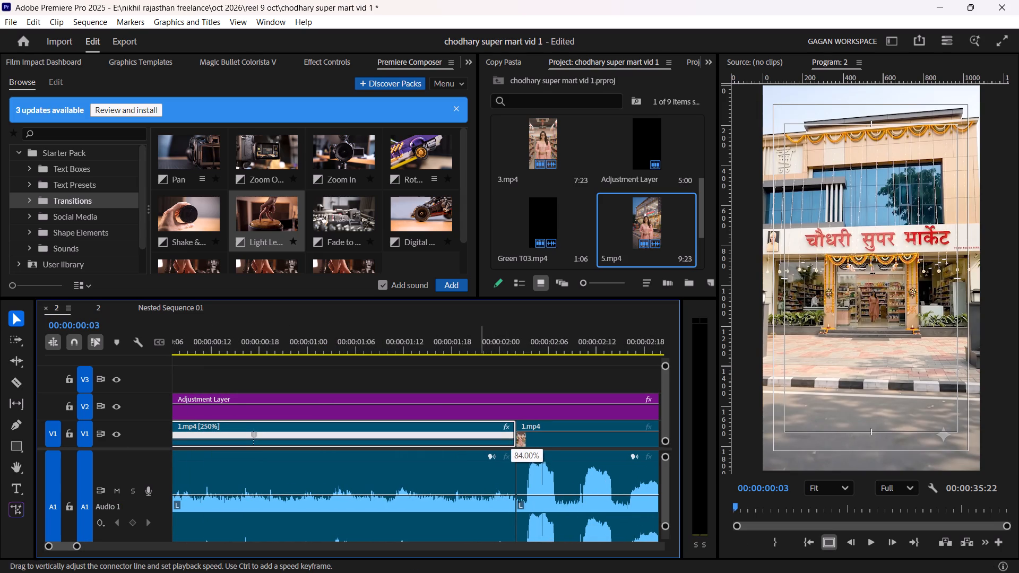
{"action": "left_click_drag", "start_coordinate": [480, 449], "coordinate": [480, 451]}
Play the opening from frame 3 to review the slowed first clip.
{"action": "scroll", "coordinate": [482, 449], "scroll_direction": "up", "scroll_amount": 7}
{"action": "scroll", "coordinate": [362, 436], "scroll_direction": "down", "scroll_amount": 3, "text": "alt"}
{"action": "scroll", "coordinate": [360, 436], "scroll_direction": "up", "scroll_amount": 8}
{"action": "key", "text": "space"}
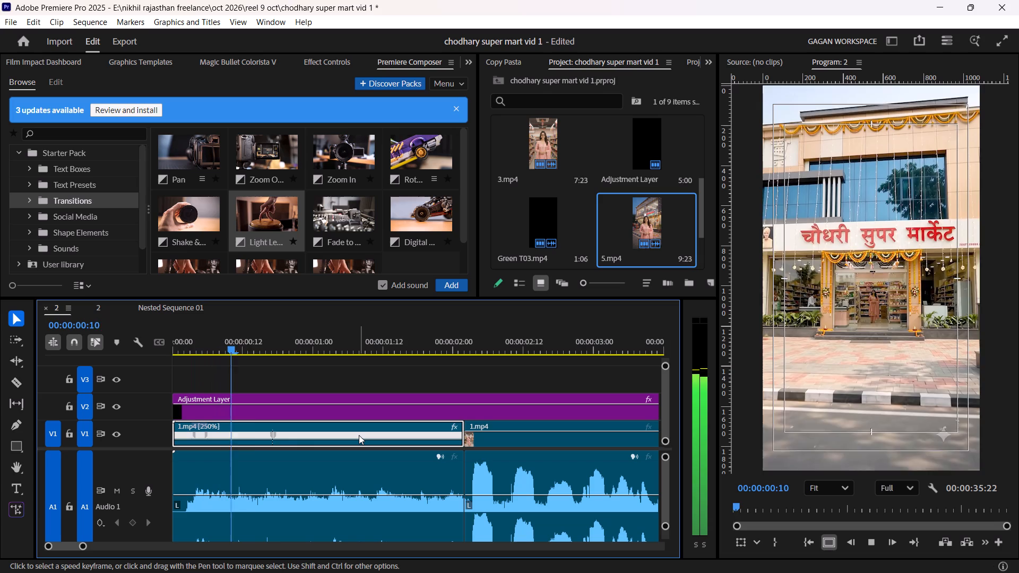
{"action": "key", "text": "space"}
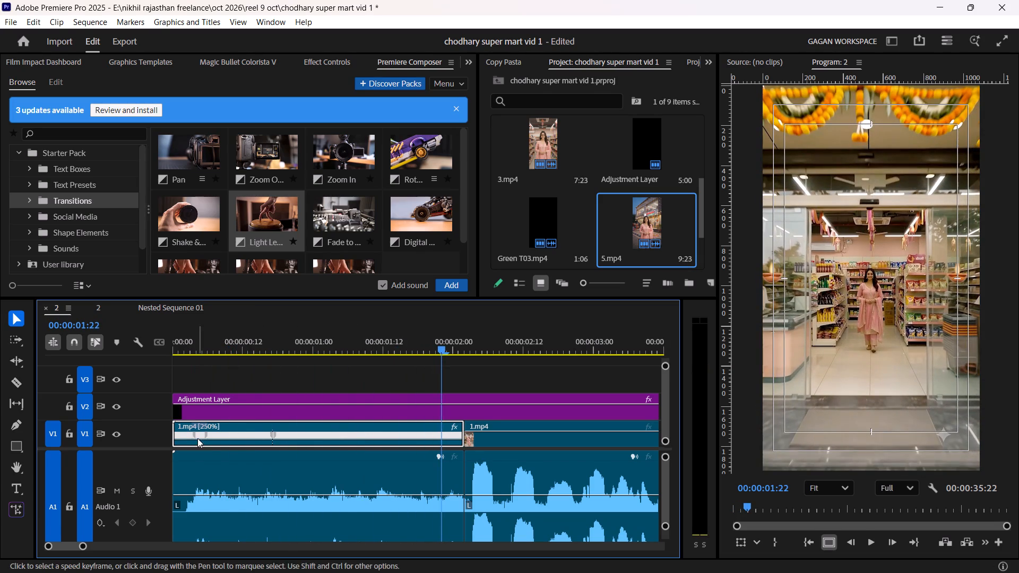
Shorten the first clip's speed ramp by pulling its end handle back to around frame 4.
{"action": "left_click_drag", "start_coordinate": [204, 438], "coordinate": [206, 425]}
{"action": "scroll", "coordinate": [215, 443], "scroll_direction": "up", "scroll_amount": 14, "text": "alt"}
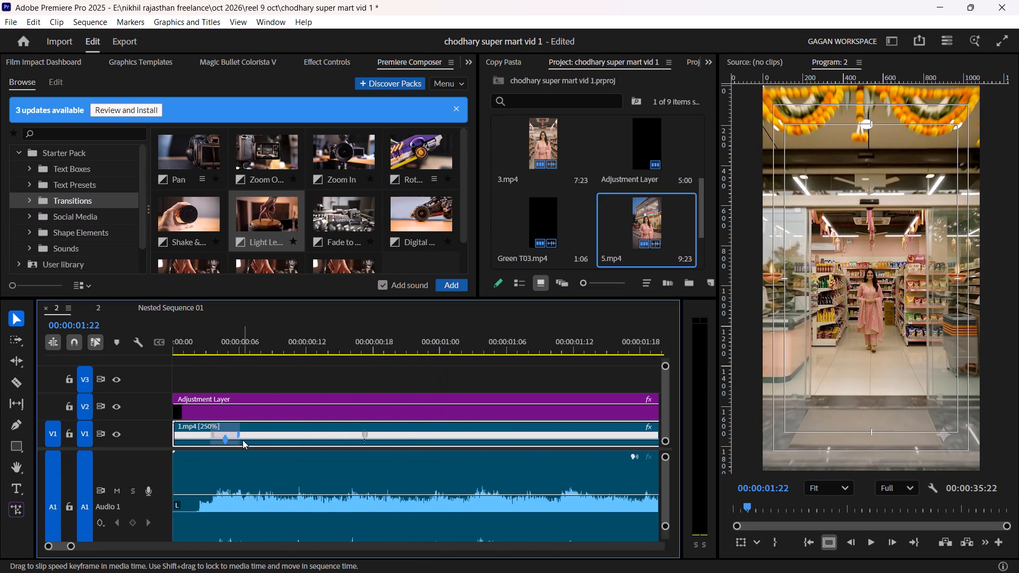
{"action": "scroll", "coordinate": [243, 440], "scroll_direction": "up", "scroll_amount": 17, "text": "alt"}
{"action": "left_click_drag", "start_coordinate": [292, 430], "coordinate": [254, 432]}
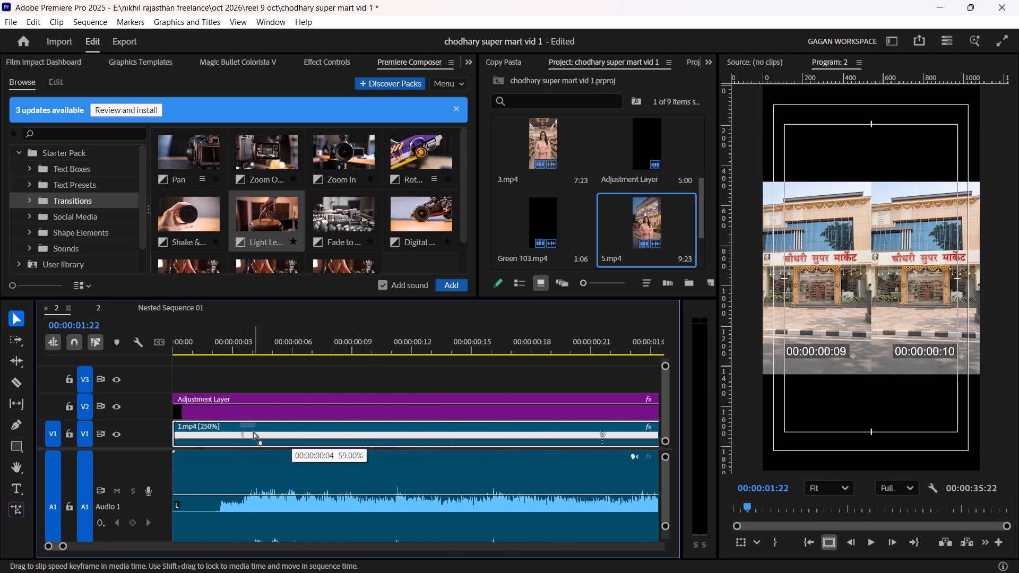
{"action": "left_click_drag", "start_coordinate": [254, 432], "coordinate": [248, 432]}
{"action": "left_click", "coordinate": [247, 437]}
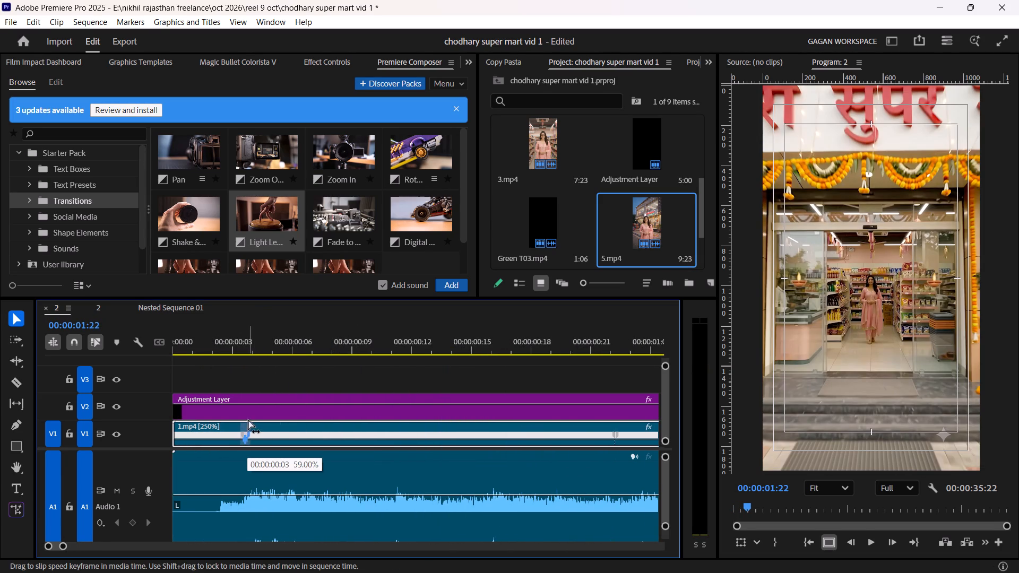
Raise the speed of the slowed section between the ramp and the last keyframe to above 41%.
{"action": "left_click_drag", "start_coordinate": [258, 438], "coordinate": [261, 423]}
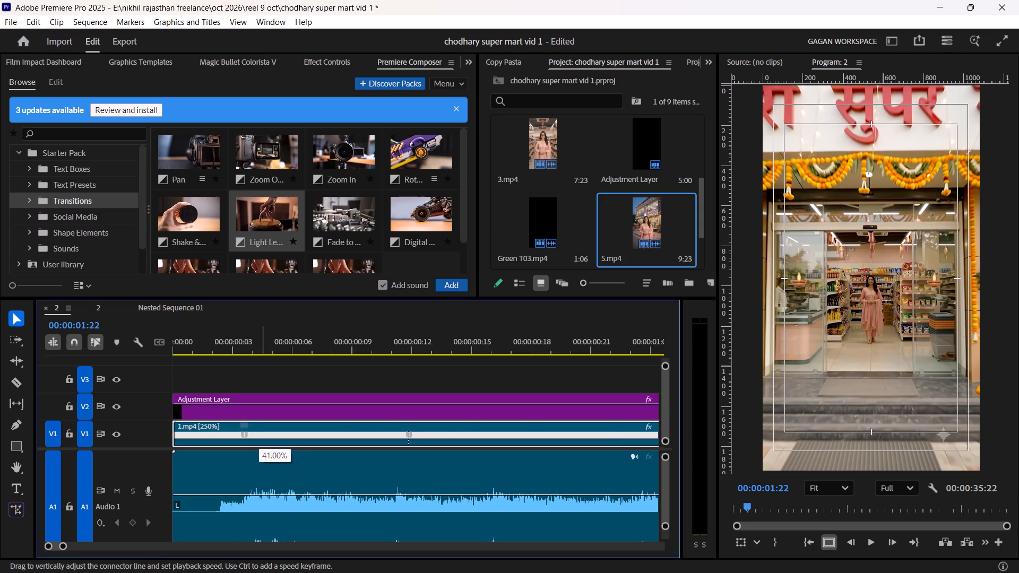
{"action": "left_click_drag", "start_coordinate": [261, 423], "coordinate": [261, 409]}
Play the opening from the start to review the first clip's speed ramp and the passage into the second clip.
{"action": "left_click_drag", "start_coordinate": [237, 343], "coordinate": [145, 359]}
{"action": "key", "text": "space"}
{"action": "scroll", "coordinate": [255, 406], "scroll_direction": "down", "scroll_amount": 4, "text": "alt"}
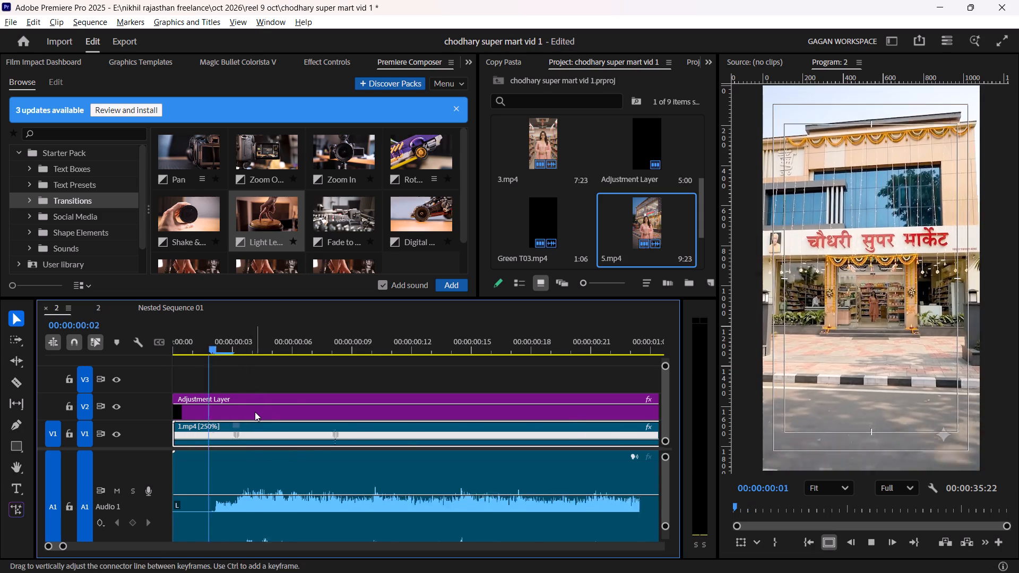
{"action": "scroll", "coordinate": [255, 412], "scroll_direction": "down", "scroll_amount": 6, "text": "alt"}
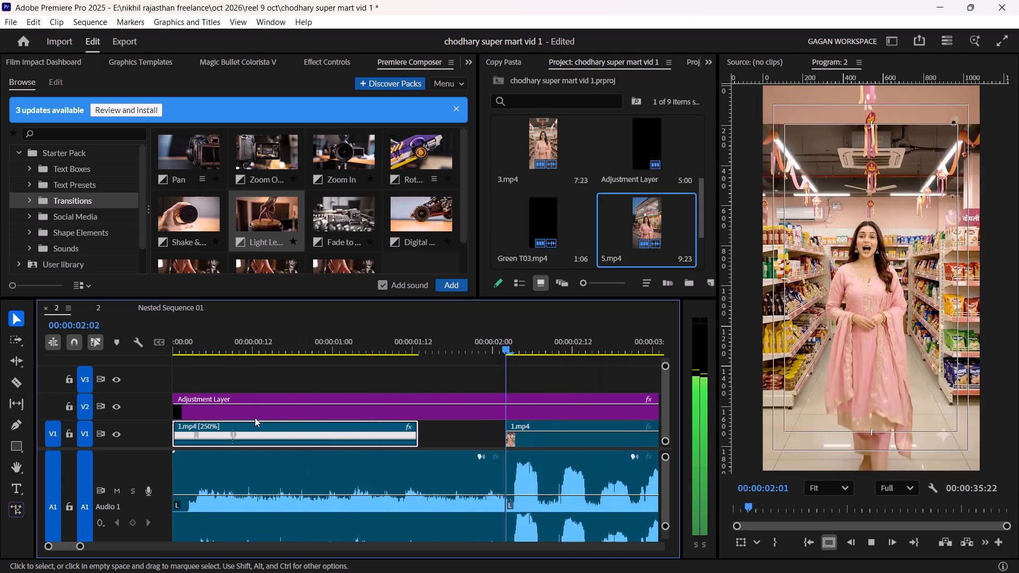
{"action": "scroll", "coordinate": [255, 418], "scroll_direction": "up", "scroll_amount": 5}
{"action": "key", "text": "space"}
{"action": "scroll", "coordinate": [360, 431], "scroll_direction": "down", "scroll_amount": 5, "text": "alt"}
{"action": "scroll", "coordinate": [359, 433], "scroll_direction": "up", "scroll_amount": 8}
Save the project.
{"action": "key", "text": "ctrl+s"}
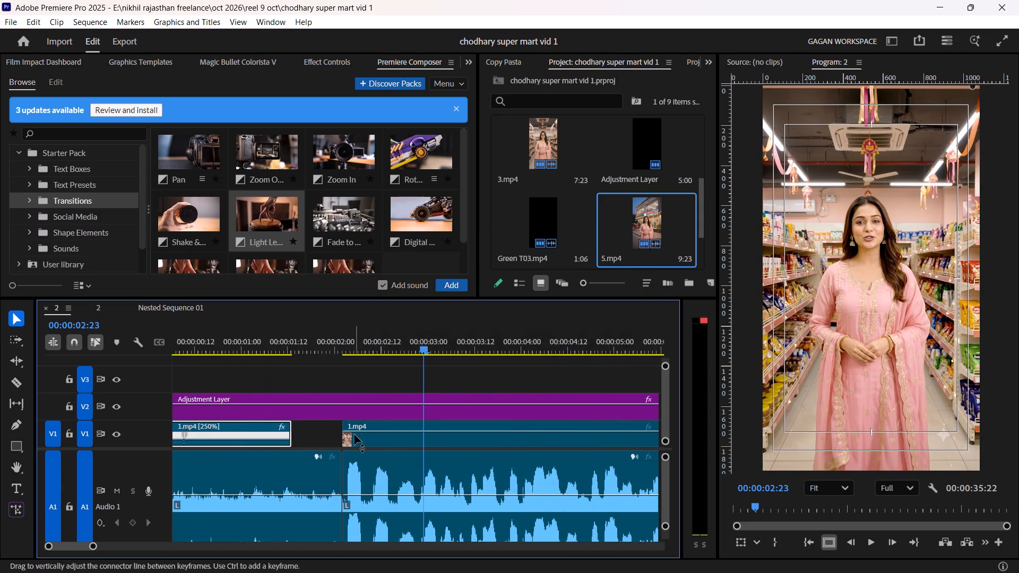
{"action": "scroll", "coordinate": [351, 446], "scroll_direction": "down", "scroll_amount": 5, "text": "alt"}
{"action": "scroll", "coordinate": [350, 452], "scroll_direction": "up", "scroll_amount": 7}
{"action": "key", "text": "ctrl+s"}
{"action": "key", "text": "ctrl+s"}
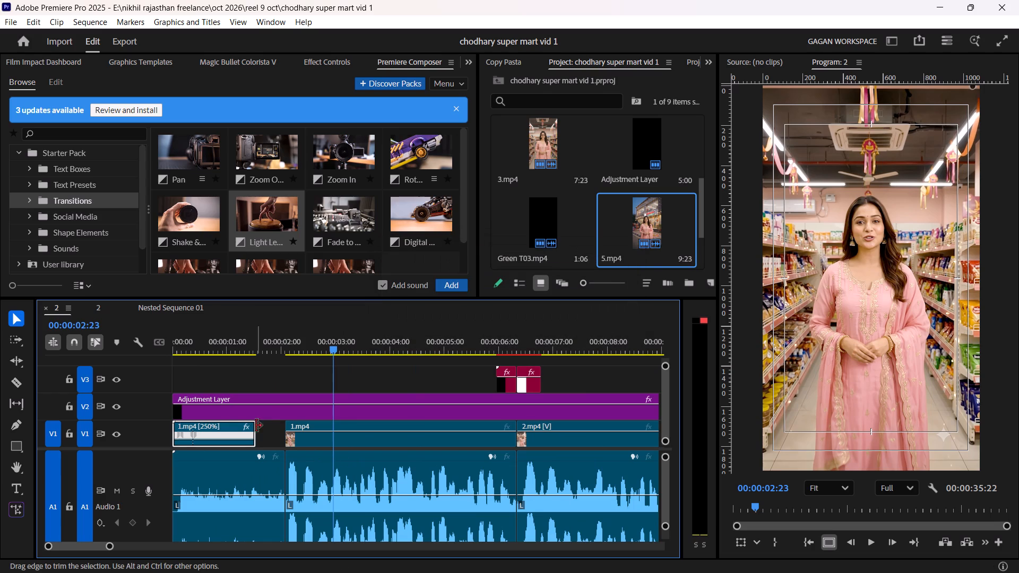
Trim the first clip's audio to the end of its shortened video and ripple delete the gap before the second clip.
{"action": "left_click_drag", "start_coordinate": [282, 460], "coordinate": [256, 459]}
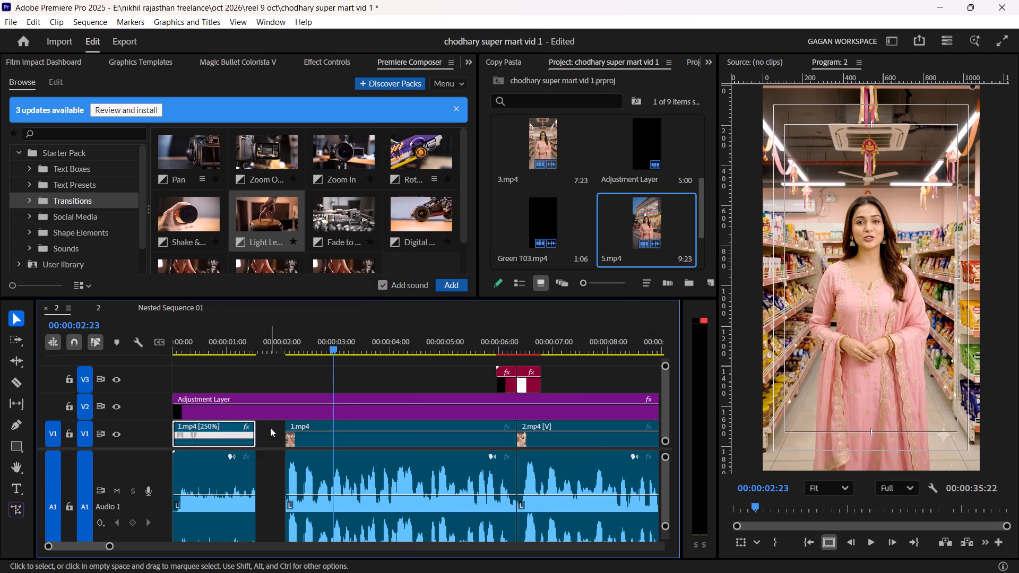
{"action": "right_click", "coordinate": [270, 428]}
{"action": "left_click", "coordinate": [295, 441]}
Play the opening from the start to check the tightened cut into the second clip.
{"action": "left_click_drag", "start_coordinate": [246, 342], "coordinate": [111, 373]}
{"action": "left_click", "coordinate": [230, 398]}
{"action": "left_click", "coordinate": [250, 374]}
{"action": "key", "text": "space"}
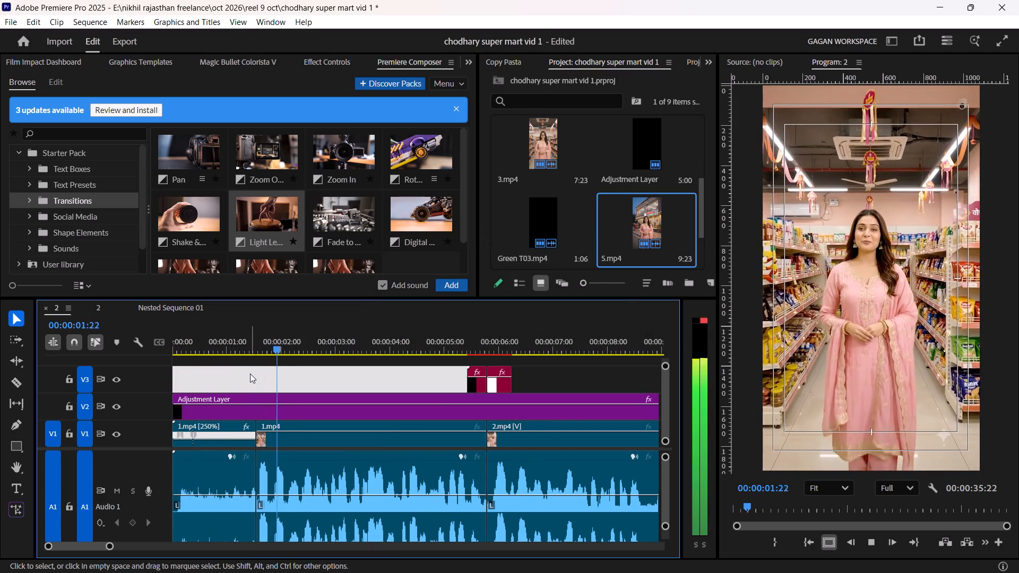
{"action": "key", "text": "space"}
Undo the gap deletion, the audio trim and all speed-keyframe edits on the first clip.
{"action": "key", "text": "ctrl+z"}
{"action": "key", "text": "ctrl+z"}
{"action": "key", "text": "ctrl+z"}
{"action": "key", "text": "ctrl+z"}
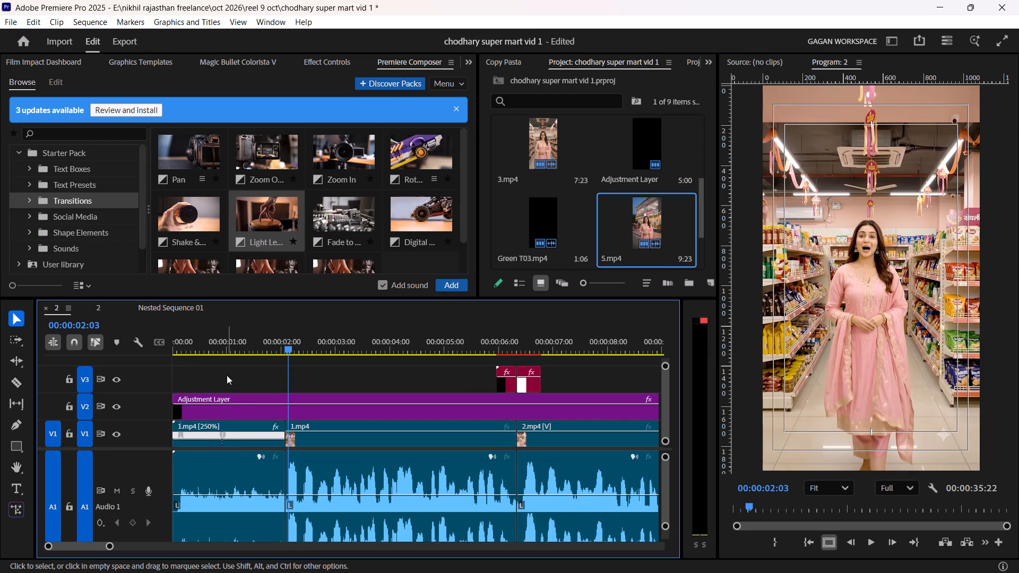
{"action": "key", "text": "ctrl+z"}
{"action": "key", "text": "ctrl+z"}
{"action": "key", "text": "ctrl+z"}
{"action": "key", "text": "ctrl+z"}
{"action": "scroll", "coordinate": [195, 422], "scroll_direction": "up", "scroll_amount": 10, "text": "alt"}
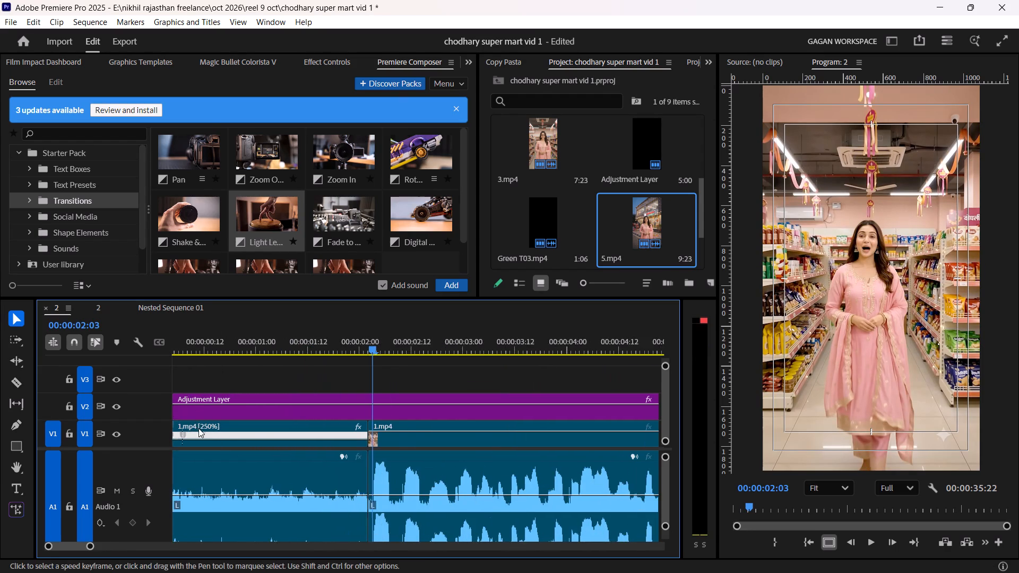
{"action": "scroll", "coordinate": [198, 428], "scroll_direction": "up", "scroll_amount": 4, "text": "alt"}
{"action": "key", "text": "ctrl+z"}
{"action": "key", "text": "ctrl+z"}
{"action": "key", "text": "ctrl+z"}
{"action": "scroll", "coordinate": [218, 453], "scroll_direction": "up", "scroll_amount": 14, "text": "alt"}
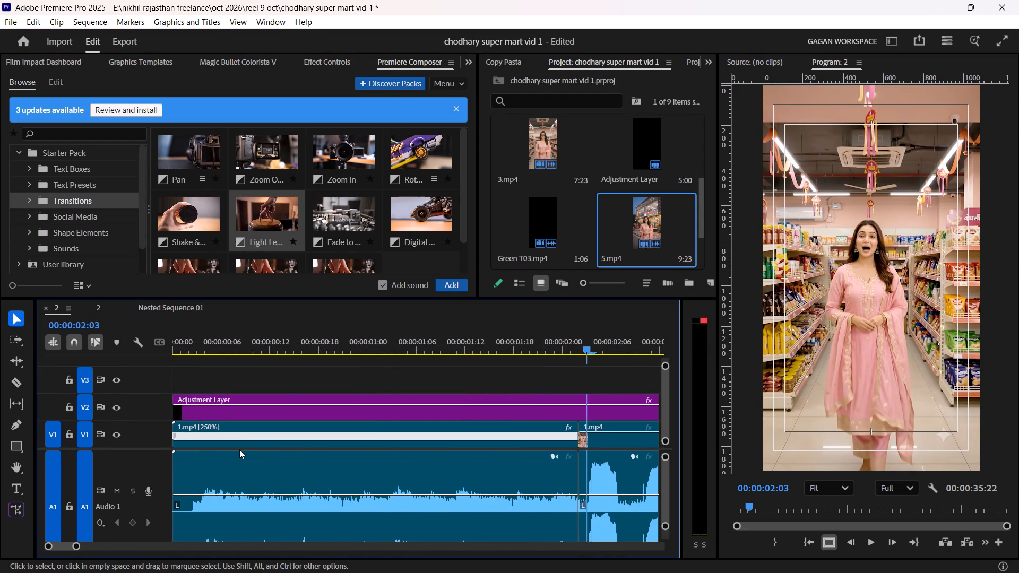
{"action": "scroll", "coordinate": [239, 449], "scroll_direction": "up", "scroll_amount": 6, "text": "alt"}
{"action": "key", "text": "ctrl+z"}
{"action": "key", "text": "ctrl+shift+z"}
{"action": "scroll", "coordinate": [253, 450], "scroll_direction": "down", "scroll_amount": 4, "text": "alt"}
{"action": "scroll", "coordinate": [265, 455], "scroll_direction": "up", "scroll_amount": 8}
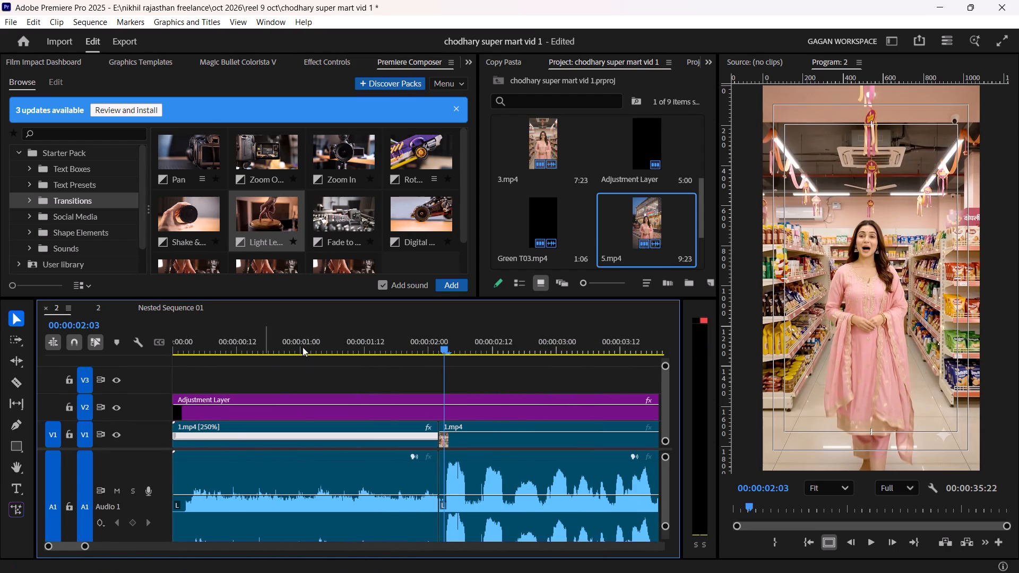
Play the opening from the start to review the first clip without speed keyframes.
{"action": "left_click_drag", "start_coordinate": [303, 340], "coordinate": [186, 367]}
{"action": "key", "text": "space"}
{"action": "left_click", "coordinate": [262, 393]}
{"action": "key", "text": "space"}
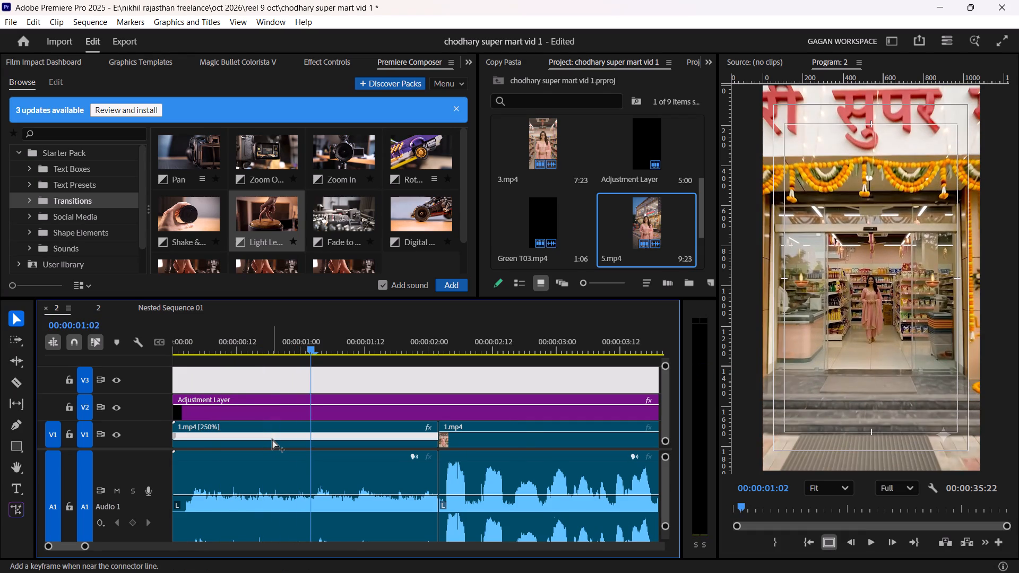
Undo the first clip's 250% speed change and the edits before it, back past the last overlay clip on V3.
{"action": "key", "text": "ctrl+z"}
{"action": "key", "text": "ctrl+z"}
{"action": "key", "text": "ctrl+z"}
{"action": "key", "text": "ctrl+z"}
{"action": "key", "text": "ctrl+z"}
{"action": "key", "text": "ctrl+z"}
{"action": "key", "text": "ctrl+z"}
{"action": "key", "text": "ctrl+z"}
{"action": "scroll", "coordinate": [275, 446], "scroll_direction": "down", "scroll_amount": 4, "text": "alt"}
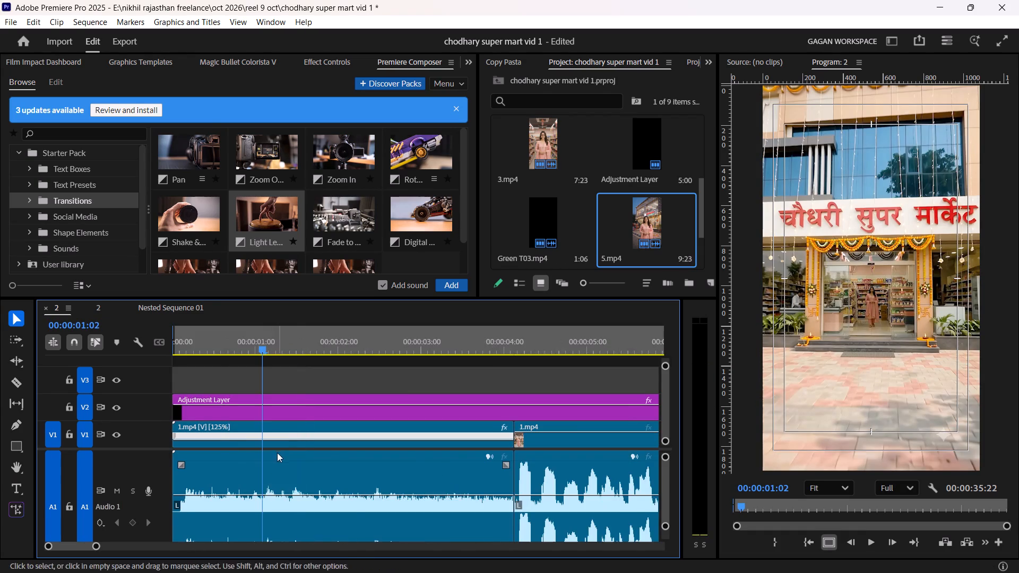
{"action": "key", "text": "ctrl+z"}
{"action": "scroll", "coordinate": [278, 454], "scroll_direction": "down", "scroll_amount": 6, "text": "alt"}
{"action": "key", "text": "ctrl+z"}
{"action": "key", "text": "ctrl+z"}
{"action": "key", "text": "ctrl+z"}
{"action": "key", "text": "ctrl+z"}
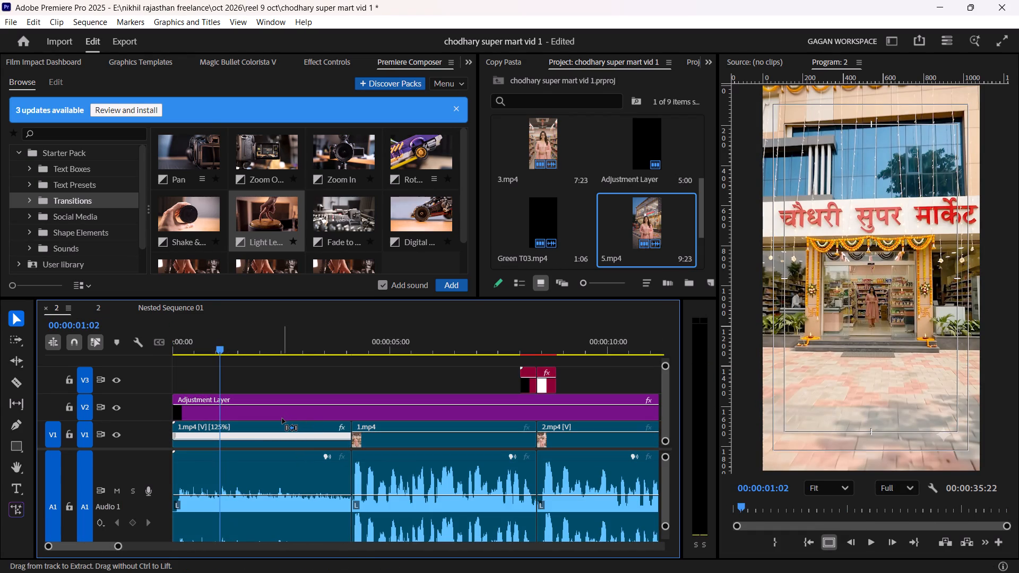
{"action": "key", "text": "ctrl+z"}
{"action": "key", "text": "ctrl+z"}
{"action": "key", "text": "ctrl+z"}
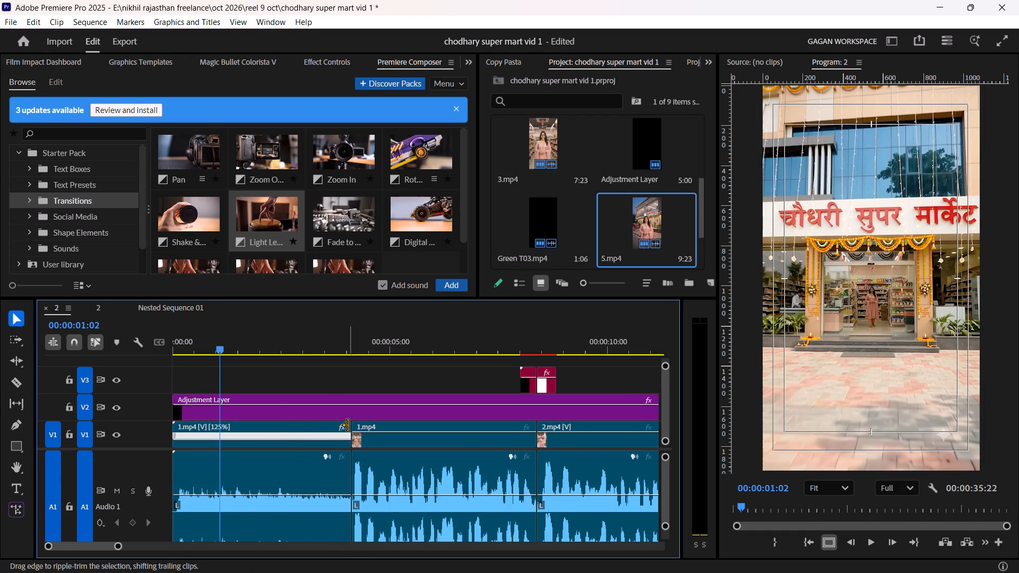
{"action": "scroll", "coordinate": [344, 419], "scroll_direction": "down", "scroll_amount": 17, "text": "alt"}
{"action": "key", "text": "ctrl+z"}
{"action": "key", "text": "ctrl+z"}
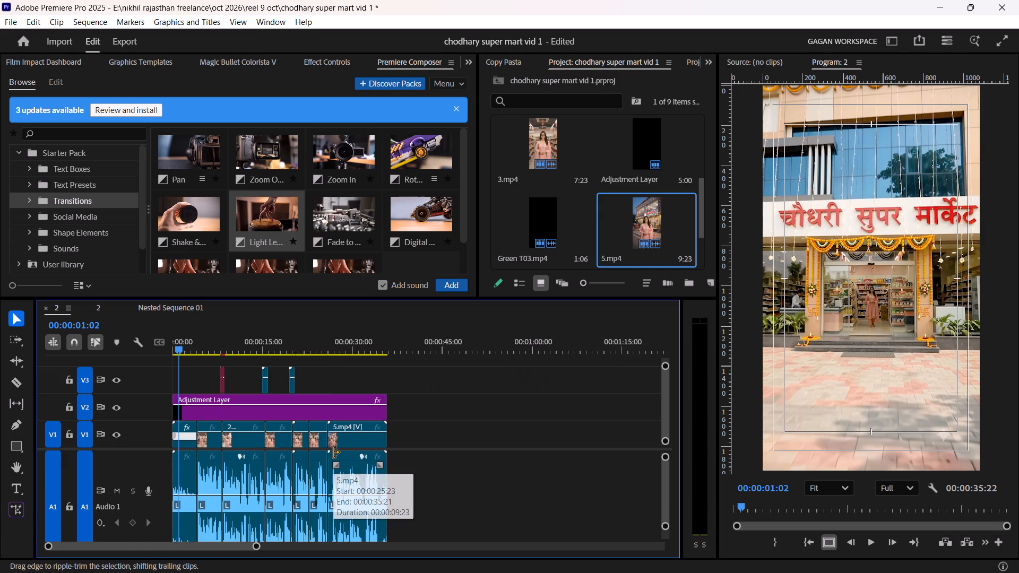
Redo the undone edits far enough to restore the last overlay clip on V3 before 5.mp4.
{"action": "key", "text": "ctrl+shift+z"}
{"action": "key", "text": "ctrl+shift+z"}
{"action": "key", "text": "ctrl+shift+z"}
{"action": "key", "text": "ctrl+shift+z"}
{"action": "key", "text": "ctrl+shift+z"}
{"action": "key", "text": "ctrl+shift+z"}
{"action": "key", "text": "ctrl+shift+z"}
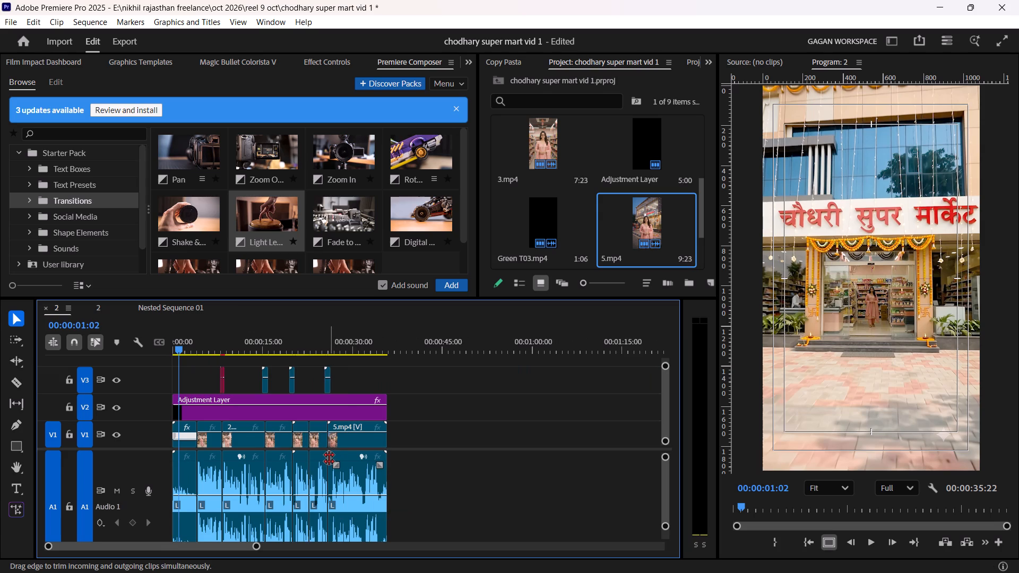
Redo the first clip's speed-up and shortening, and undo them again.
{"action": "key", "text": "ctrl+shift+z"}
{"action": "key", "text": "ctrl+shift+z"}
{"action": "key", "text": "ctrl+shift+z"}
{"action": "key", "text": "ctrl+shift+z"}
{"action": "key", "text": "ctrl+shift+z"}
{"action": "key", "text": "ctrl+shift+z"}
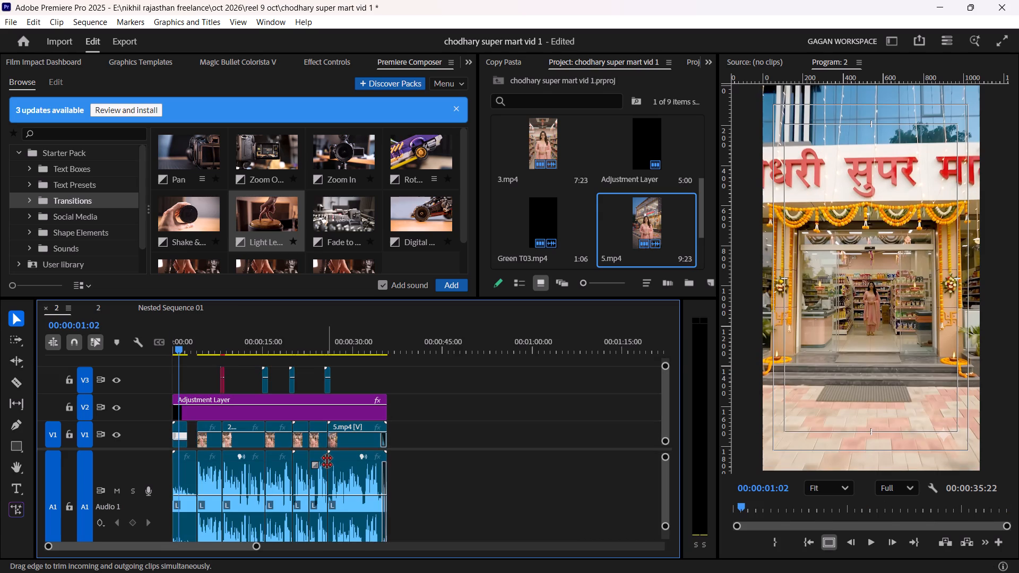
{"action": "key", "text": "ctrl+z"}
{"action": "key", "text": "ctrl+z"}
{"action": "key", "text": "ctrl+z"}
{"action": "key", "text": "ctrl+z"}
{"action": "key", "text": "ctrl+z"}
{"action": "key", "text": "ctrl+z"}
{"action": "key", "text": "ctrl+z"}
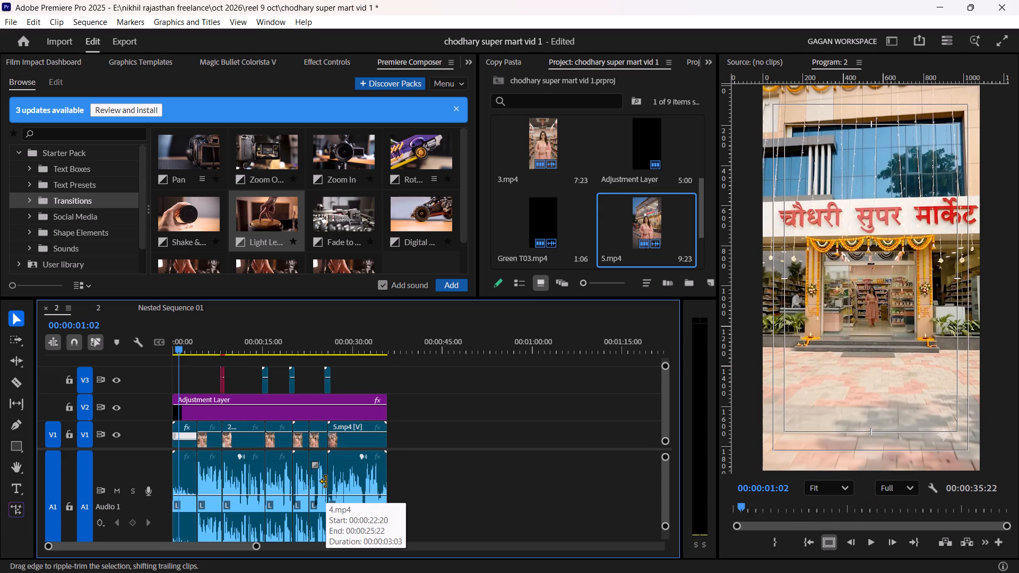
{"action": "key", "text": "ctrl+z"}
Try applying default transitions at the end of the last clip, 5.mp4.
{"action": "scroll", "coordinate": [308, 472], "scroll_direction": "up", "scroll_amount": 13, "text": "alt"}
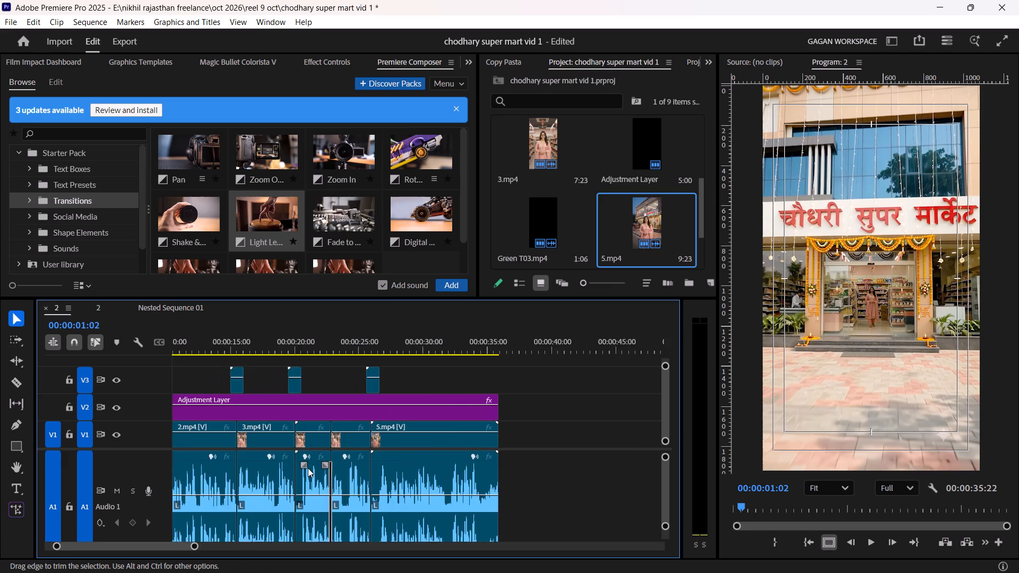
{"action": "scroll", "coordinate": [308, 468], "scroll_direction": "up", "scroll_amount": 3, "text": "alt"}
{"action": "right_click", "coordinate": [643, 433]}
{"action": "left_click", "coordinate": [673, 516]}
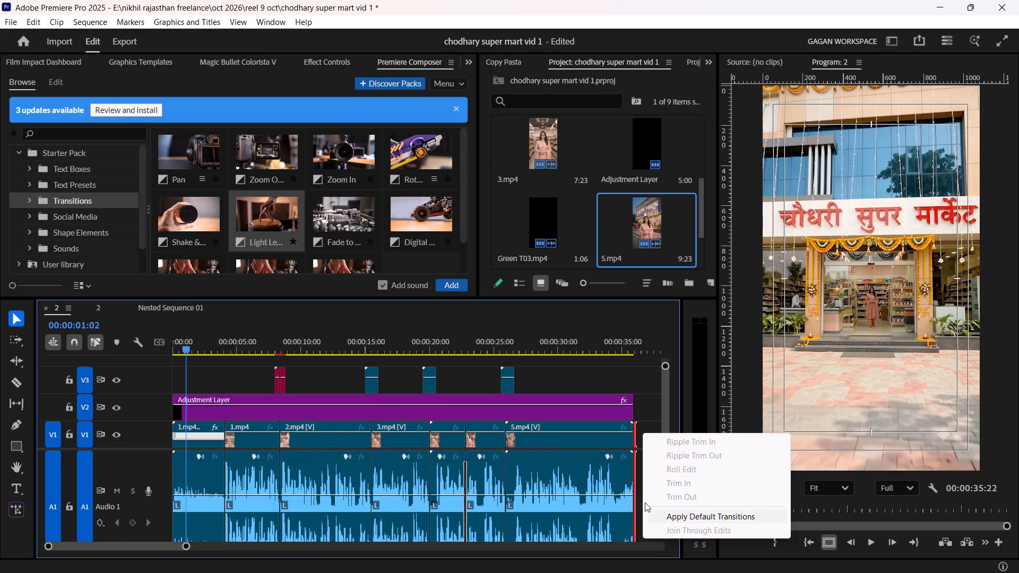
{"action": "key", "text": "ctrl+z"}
Save the project with the first clip at its 125% speed.
{"action": "scroll", "coordinate": [464, 462], "scroll_direction": "up", "scroll_amount": 1, "text": "alt"}
{"action": "scroll", "coordinate": [464, 462], "scroll_direction": "down", "scroll_amount": 5, "text": "alt"}
{"action": "scroll", "coordinate": [462, 465], "scroll_direction": "up", "scroll_amount": 10}
{"action": "key", "text": "ctrl+s"}
Add one speed keyframe near the start and one near the end of the first clip with the Pen tool.
{"action": "scroll", "coordinate": [317, 449], "scroll_direction": "up", "scroll_amount": 20, "text": "alt"}
{"action": "scroll", "coordinate": [317, 449], "scroll_direction": "up", "scroll_amount": 1, "text": "alt"}
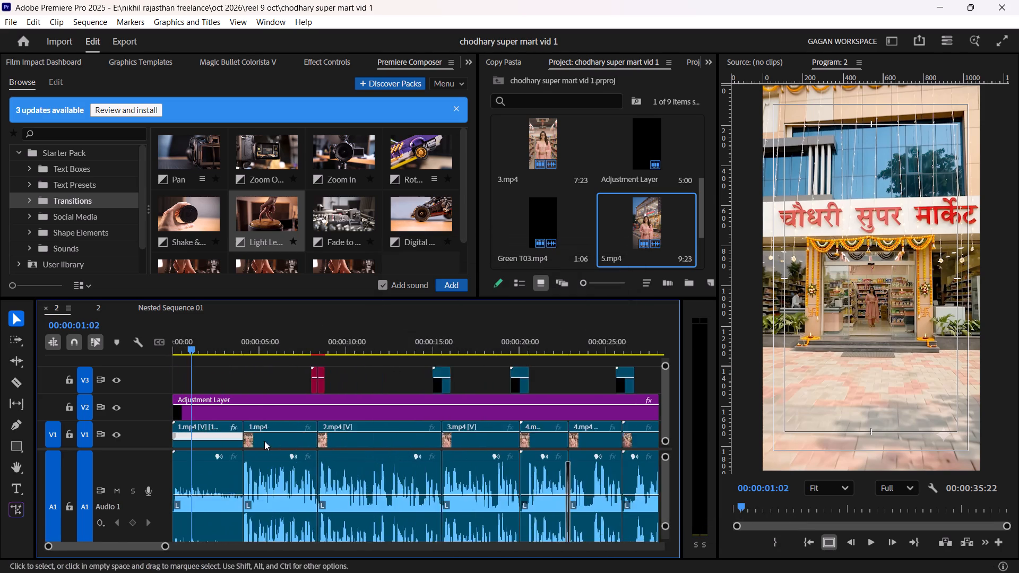
{"action": "scroll", "coordinate": [264, 441], "scroll_direction": "up", "scroll_amount": 20, "text": "alt"}
{"action": "scroll", "coordinate": [264, 441], "scroll_direction": "up", "scroll_amount": 20, "text": "alt"}
{"action": "scroll", "coordinate": [264, 441], "scroll_direction": "up", "scroll_amount": 12, "text": "alt"}
{"action": "scroll", "coordinate": [303, 432], "scroll_direction": "down", "scroll_amount": 6, "text": "alt"}
{"action": "scroll", "coordinate": [303, 435], "scroll_direction": "up", "scroll_amount": 2}
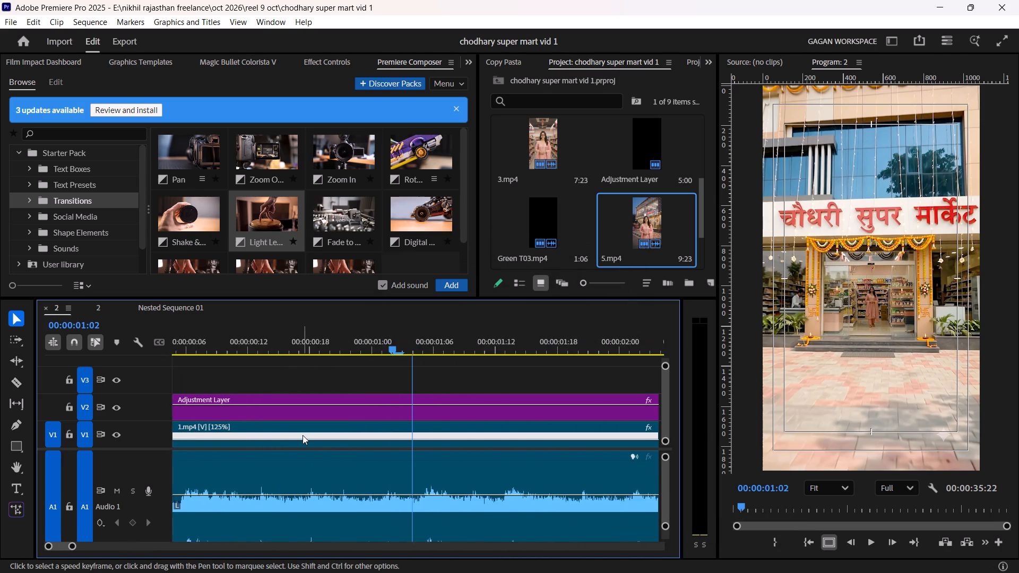
{"action": "scroll", "coordinate": [303, 435], "scroll_direction": "up", "scroll_amount": 7}
{"action": "scroll", "coordinate": [293, 440], "scroll_direction": "down", "scroll_amount": 5}
{"action": "key", "text": "p"}
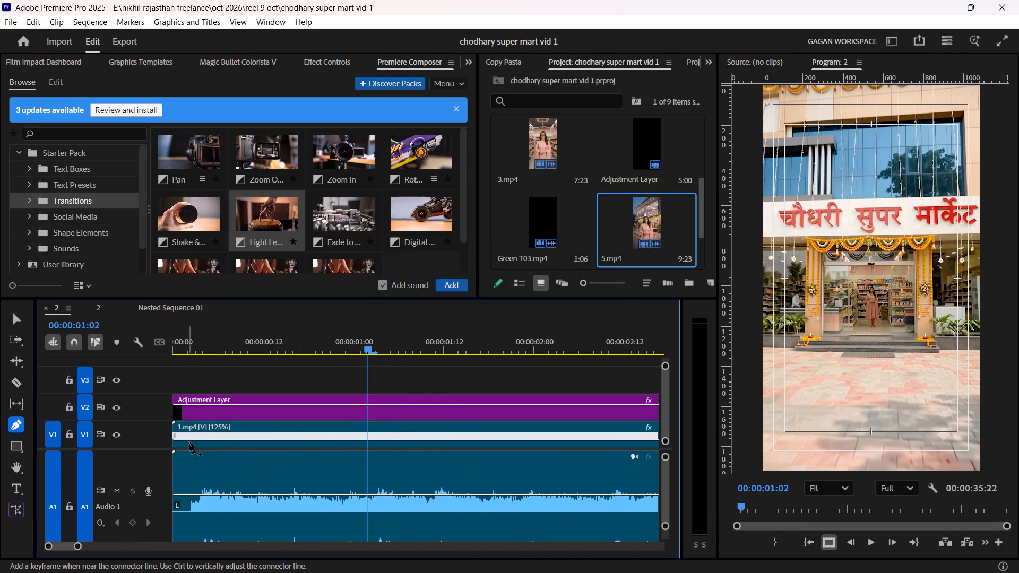
{"action": "left_click", "coordinate": [202, 440]}
{"action": "scroll", "coordinate": [267, 454], "scroll_direction": "down", "scroll_amount": 6}
{"action": "scroll", "coordinate": [511, 458], "scroll_direction": "down", "scroll_amount": 11, "text": "alt"}
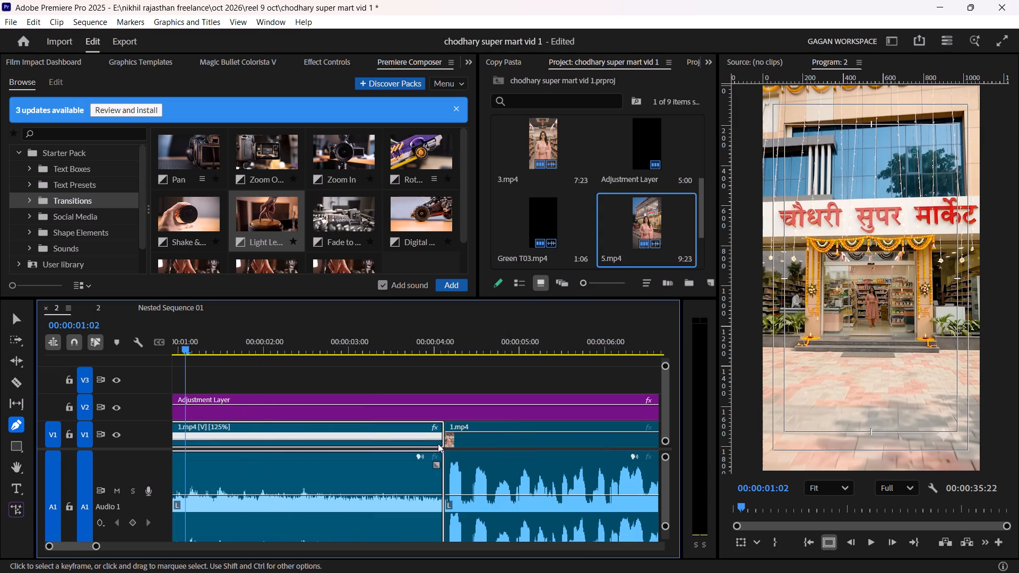
{"action": "left_click", "coordinate": [429, 441]}
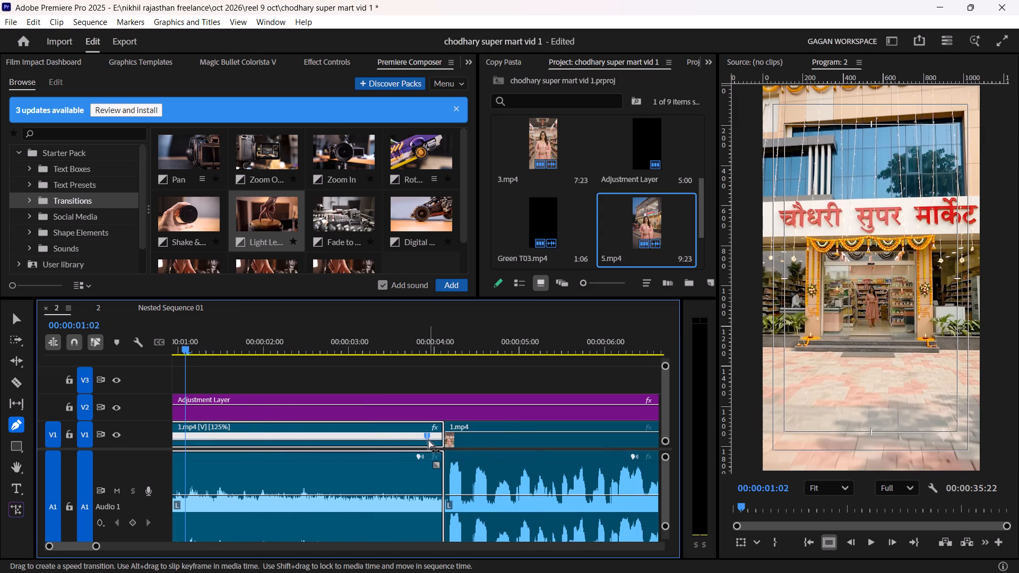
Split the first clip's last speed keyframe into a ramp starting at about 3:07.
{"action": "left_click_drag", "start_coordinate": [425, 437], "coordinate": [369, 440]}
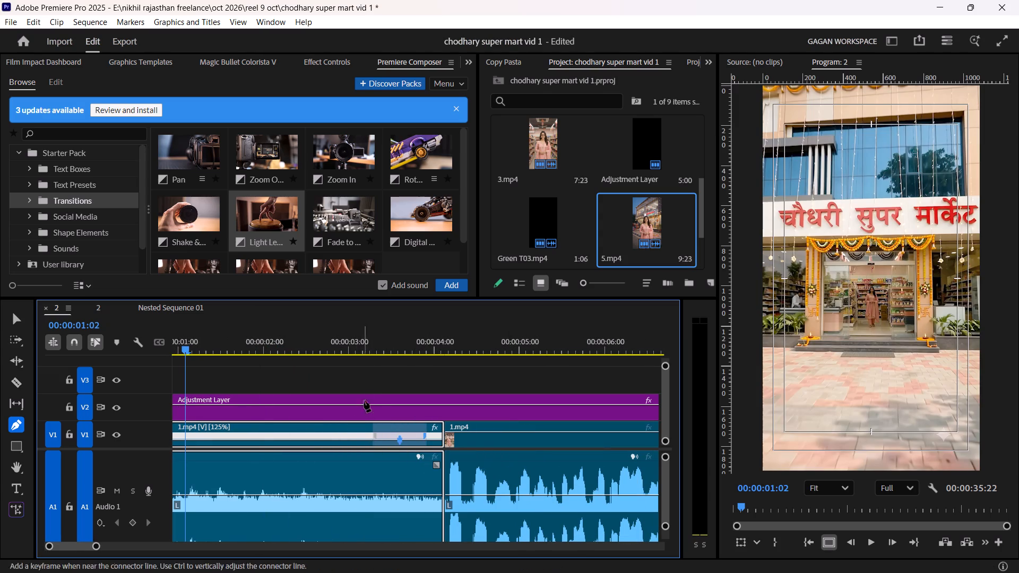
{"action": "left_click", "coordinate": [366, 396]}
{"action": "key", "text": "v"}
{"action": "left_click", "coordinate": [370, 362]}
Play the first clip from 1:02 and again from the start to review the ramp before its end.
{"action": "key", "text": "space"}
{"action": "scroll", "coordinate": [386, 402], "scroll_direction": "down", "scroll_amount": 8, "text": "alt"}
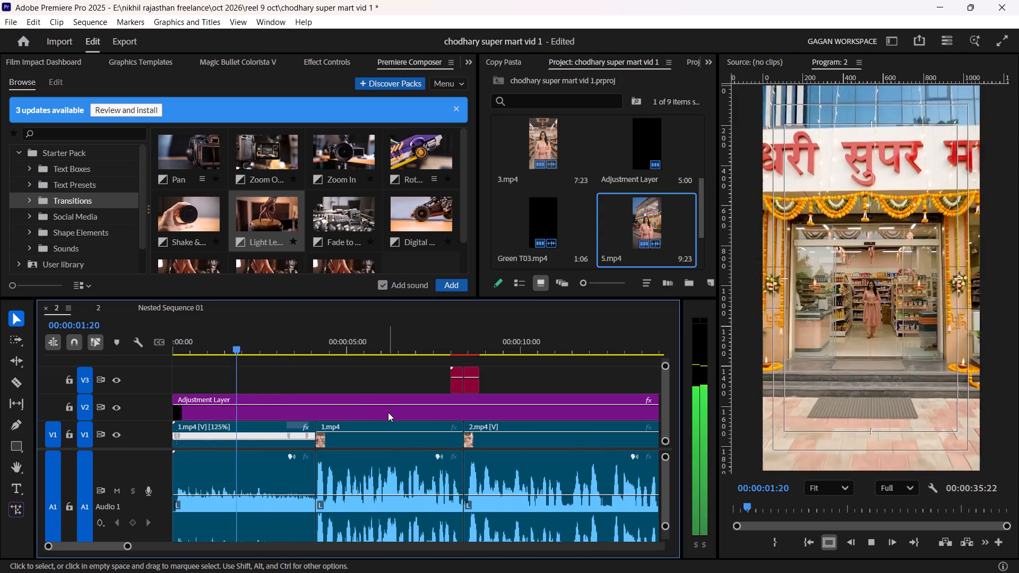
{"action": "scroll", "coordinate": [390, 416], "scroll_direction": "down", "scroll_amount": 6, "text": "alt"}
{"action": "key", "text": "space"}
{"action": "scroll", "coordinate": [389, 424], "scroll_direction": "down", "scroll_amount": 2, "text": "alt"}
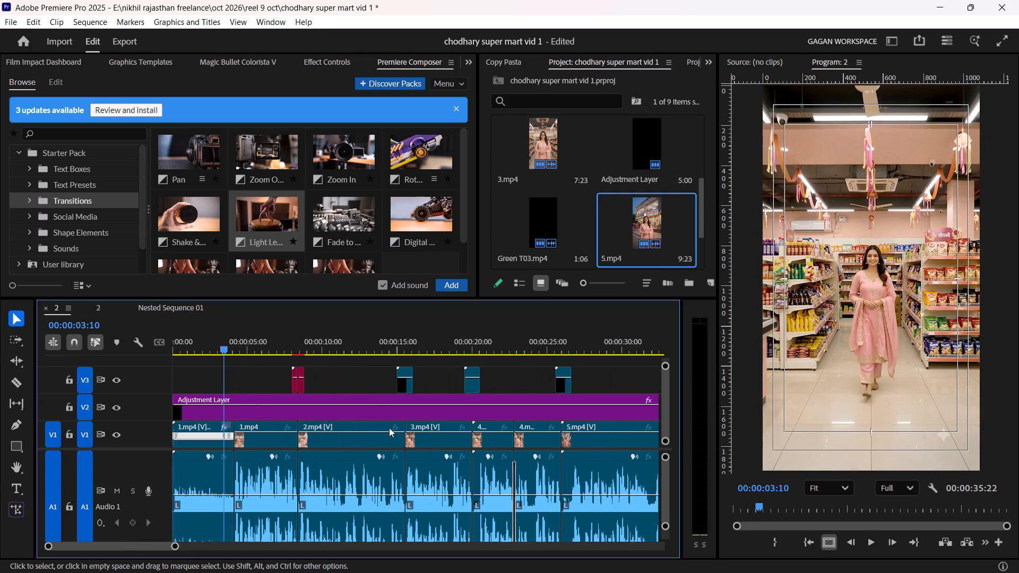
{"action": "scroll", "coordinate": [388, 428], "scroll_direction": "up", "scroll_amount": 8}
{"action": "left_click_drag", "start_coordinate": [248, 344], "coordinate": [41, 395]}
{"action": "key", "text": "space"}
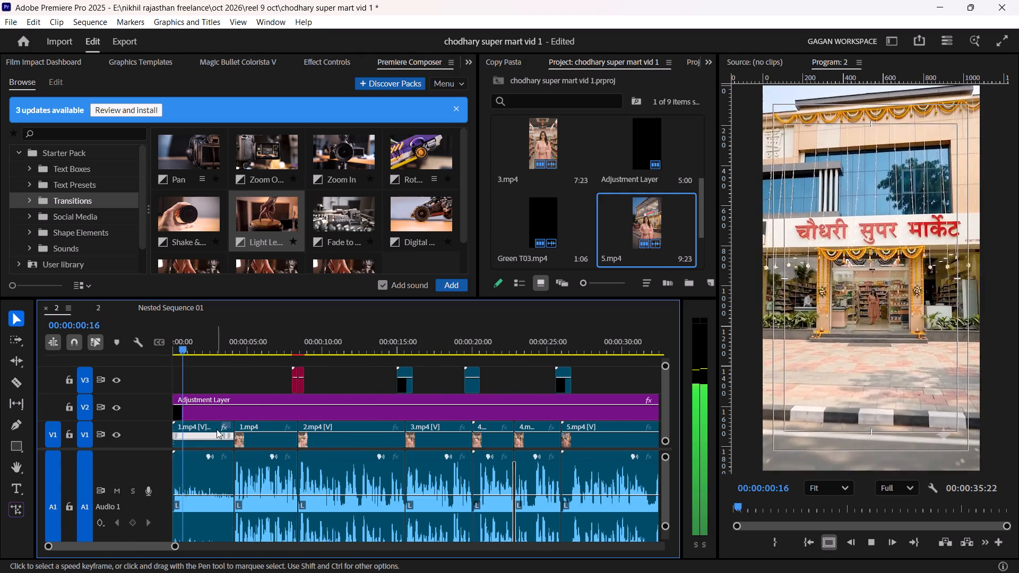
{"action": "scroll", "coordinate": [221, 432], "scroll_direction": "up", "scroll_amount": 20, "text": "alt"}
{"action": "scroll", "coordinate": [221, 432], "scroll_direction": "up", "scroll_amount": 11, "text": "alt"}
{"action": "key", "text": "space"}
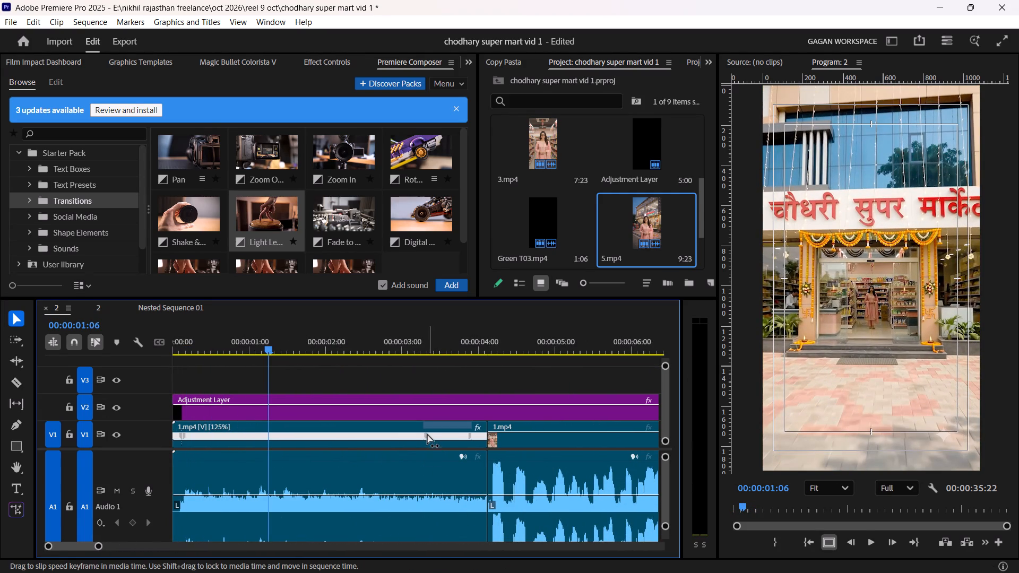
Lengthen the first clip's closing speed ramp by moving its start handle back to about 2:16.
{"action": "left_click_drag", "start_coordinate": [426, 433], "coordinate": [464, 427]}
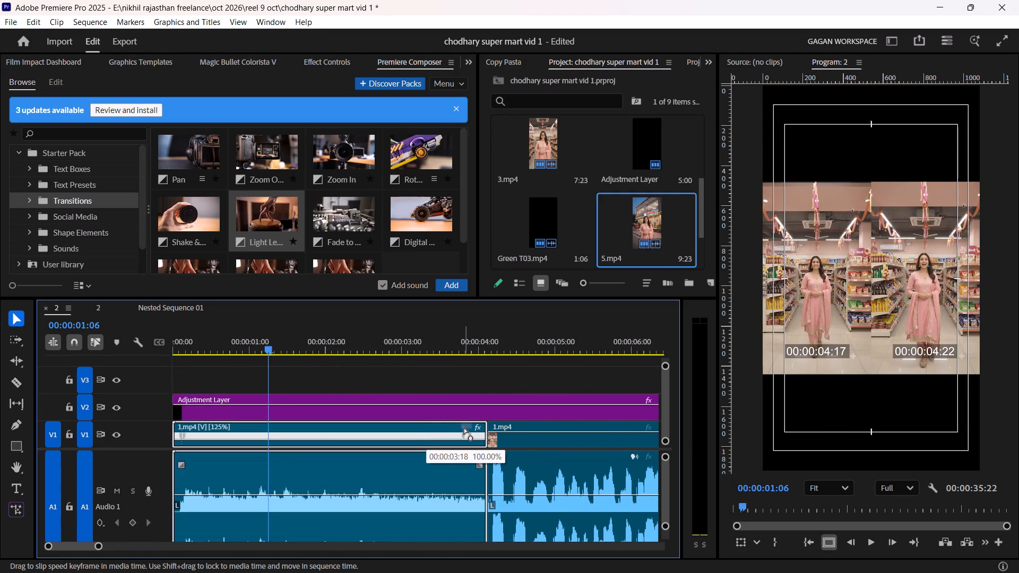
{"action": "left_click_drag", "start_coordinate": [464, 427], "coordinate": [379, 427]}
{"action": "scroll", "coordinate": [394, 440], "scroll_direction": "down", "scroll_amount": 3, "text": "alt"}
{"action": "scroll", "coordinate": [394, 443], "scroll_direction": "up", "scroll_amount": 6}
Play the opening from the start to review the lengthened closing ramp.
{"action": "left_click_drag", "start_coordinate": [241, 341], "coordinate": [162, 350]}
{"action": "key", "text": "space"}
{"action": "left_click", "coordinate": [287, 375]}
{"action": "key", "text": "space"}
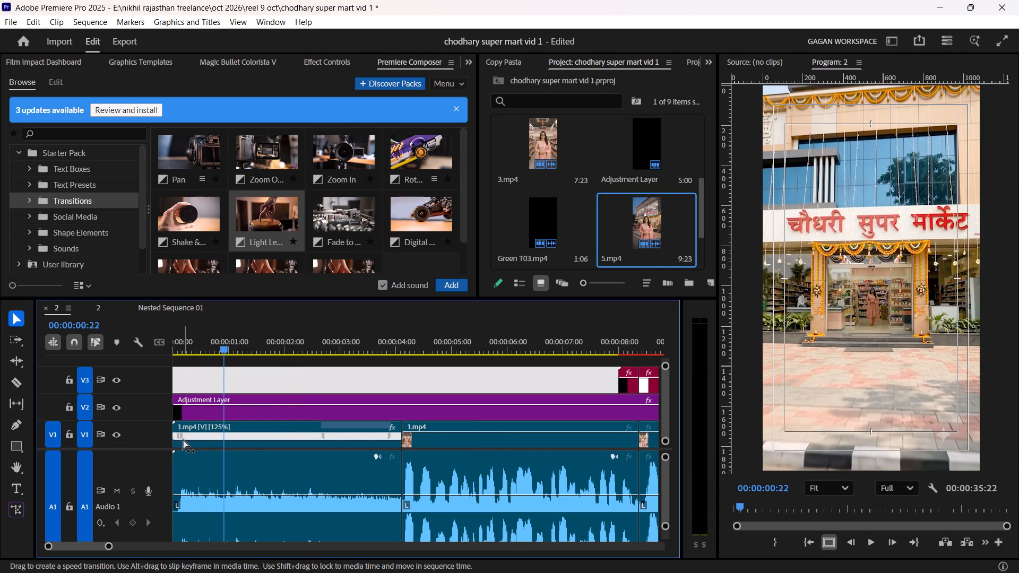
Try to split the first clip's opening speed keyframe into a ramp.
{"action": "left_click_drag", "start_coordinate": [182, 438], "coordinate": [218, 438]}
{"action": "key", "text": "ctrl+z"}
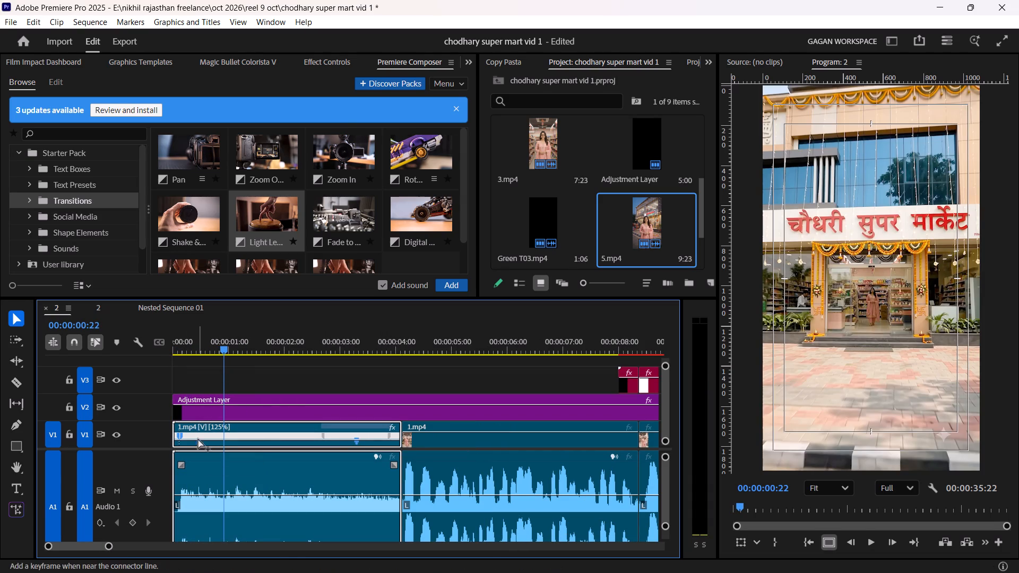
Split the first clip's opening speed keyframe into a ramp ending around frame 10.
{"action": "left_click_drag", "start_coordinate": [183, 435], "coordinate": [238, 433]}
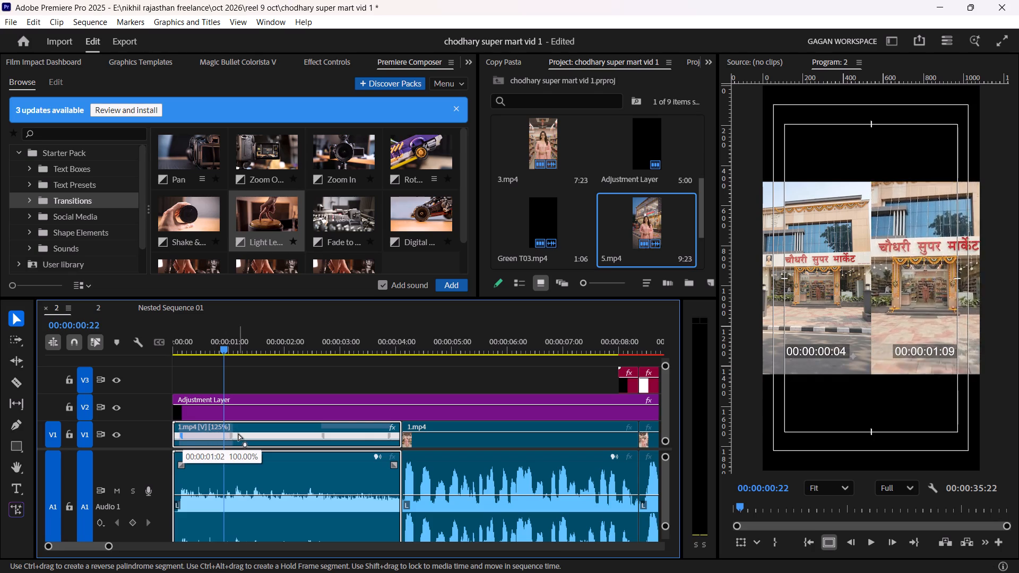
{"action": "left_click_drag", "start_coordinate": [238, 433], "coordinate": [203, 432]}
Play the opening from the start to review the first clip's split speed ramp.
{"action": "left_click_drag", "start_coordinate": [220, 352], "coordinate": [170, 355]}
{"action": "key", "text": "space"}
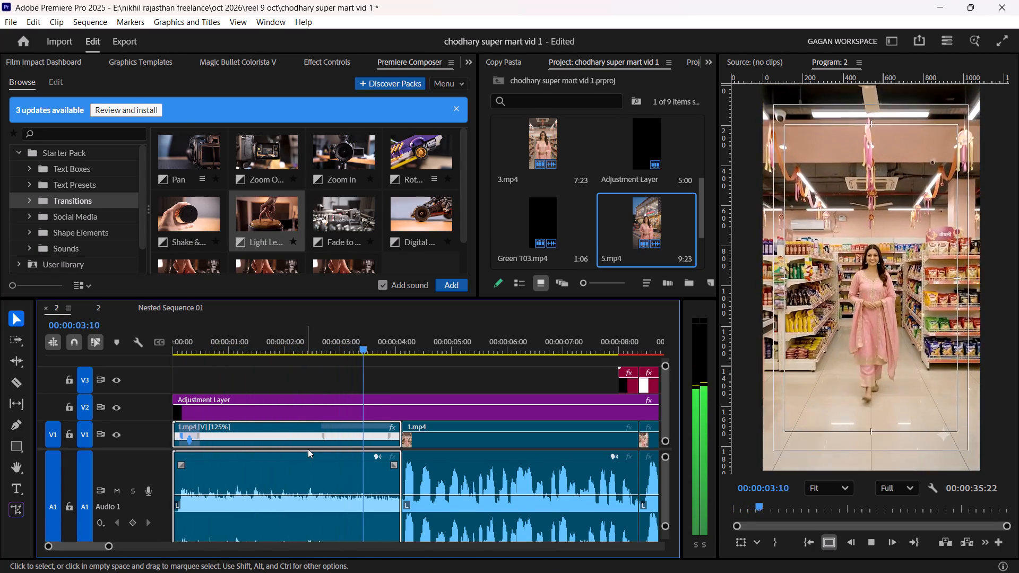
{"action": "scroll", "coordinate": [350, 468], "scroll_direction": "down", "scroll_amount": 5, "text": "alt"}
{"action": "scroll", "coordinate": [353, 474], "scroll_direction": "up", "scroll_amount": 5}
Save the project.
{"action": "key", "text": "ctrl+s"}
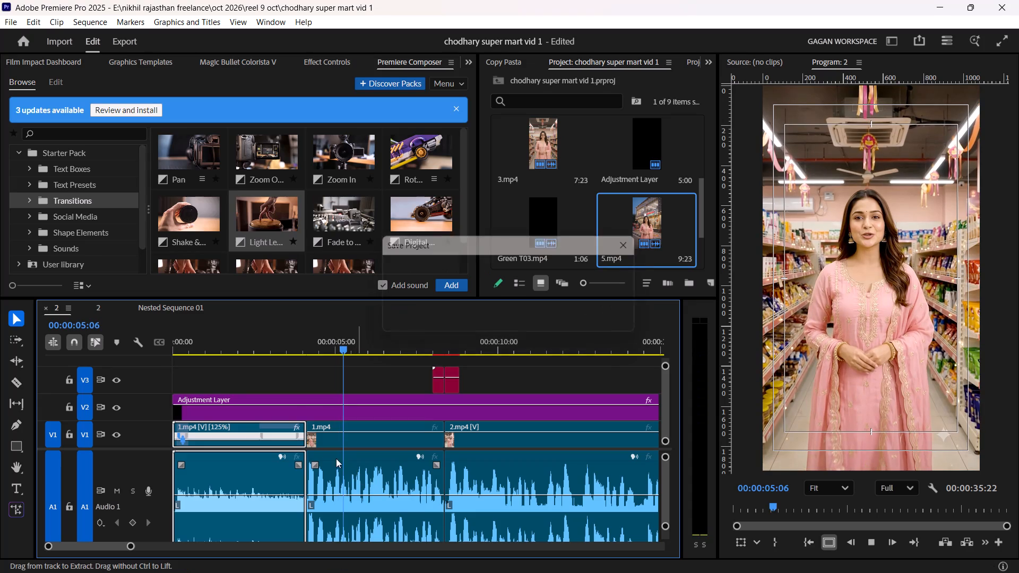
Replay the opening up to 1:16 and split the first clip, 1.mp4, at that point.
{"action": "left_click", "coordinate": [240, 387]}
{"action": "scroll", "coordinate": [237, 398], "scroll_direction": "up", "scroll_amount": 15, "text": "alt"}
{"action": "left_click_drag", "start_coordinate": [233, 340], "coordinate": [160, 360]}
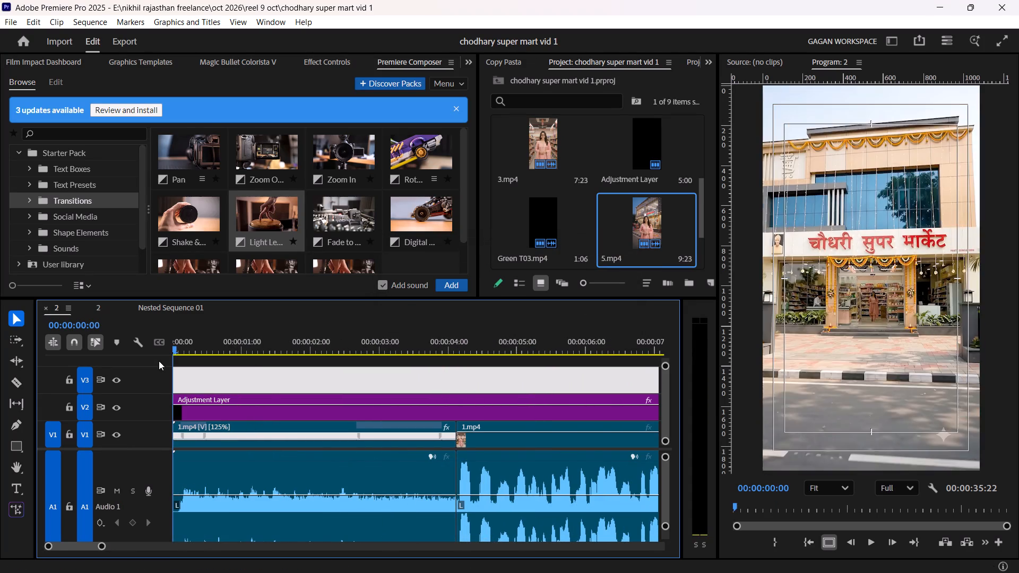
{"action": "key", "text": "space"}
{"action": "key", "text": "space"}
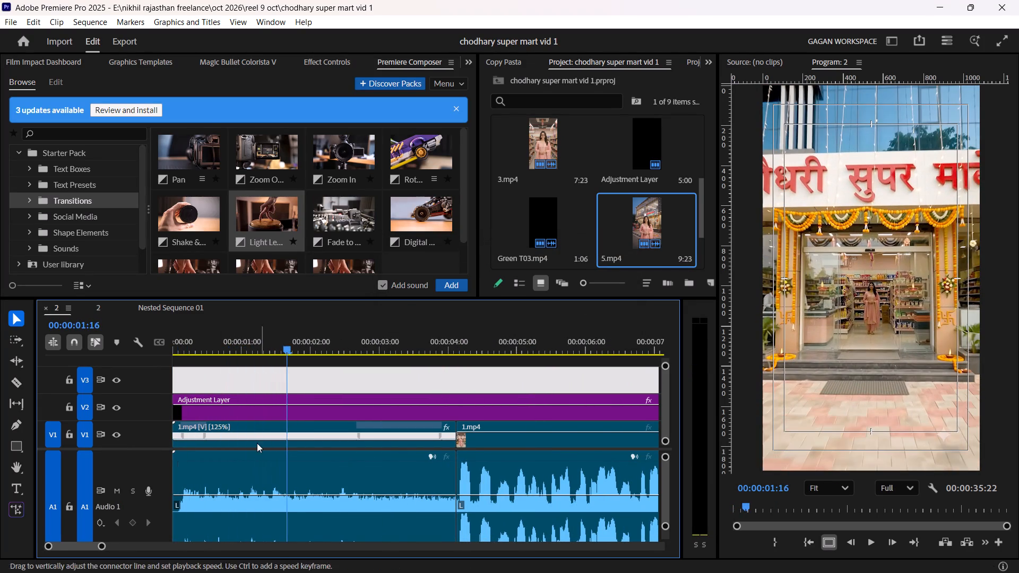
{"action": "scroll", "coordinate": [249, 461], "scroll_direction": "up", "scroll_amount": 11, "text": "alt"}
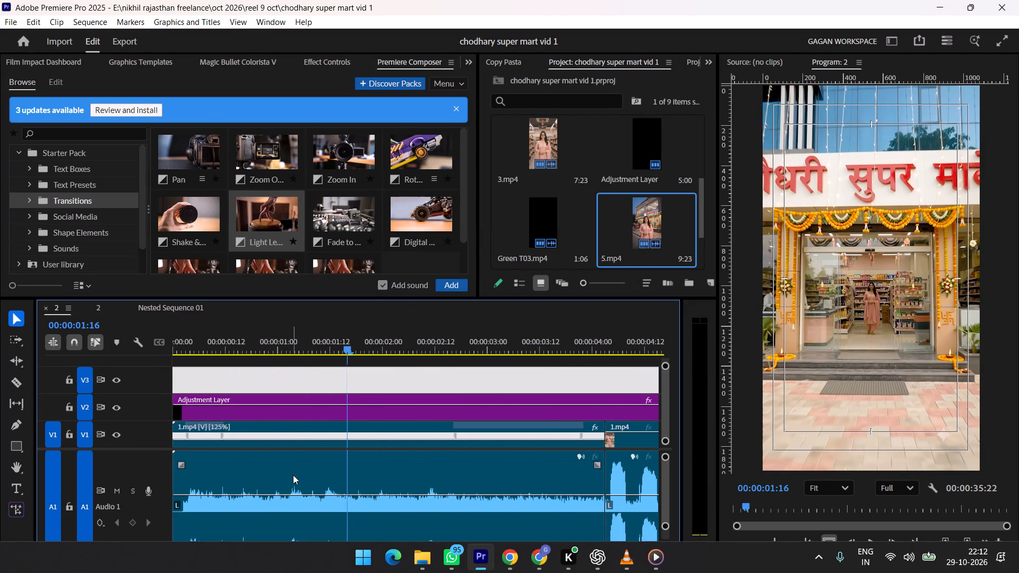
{"action": "left_click", "coordinate": [309, 432]}
{"action": "key", "text": "ctrl+k"}
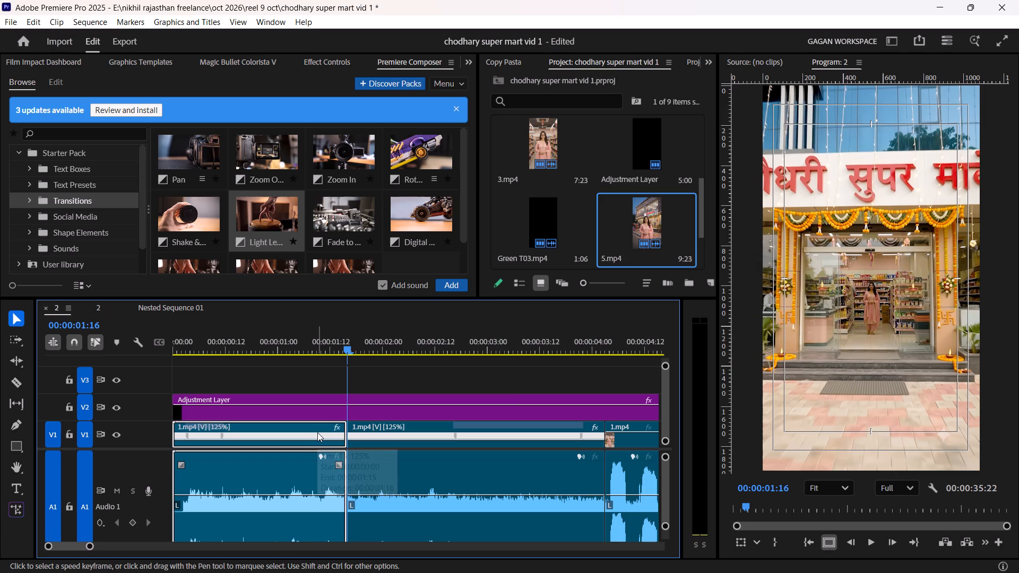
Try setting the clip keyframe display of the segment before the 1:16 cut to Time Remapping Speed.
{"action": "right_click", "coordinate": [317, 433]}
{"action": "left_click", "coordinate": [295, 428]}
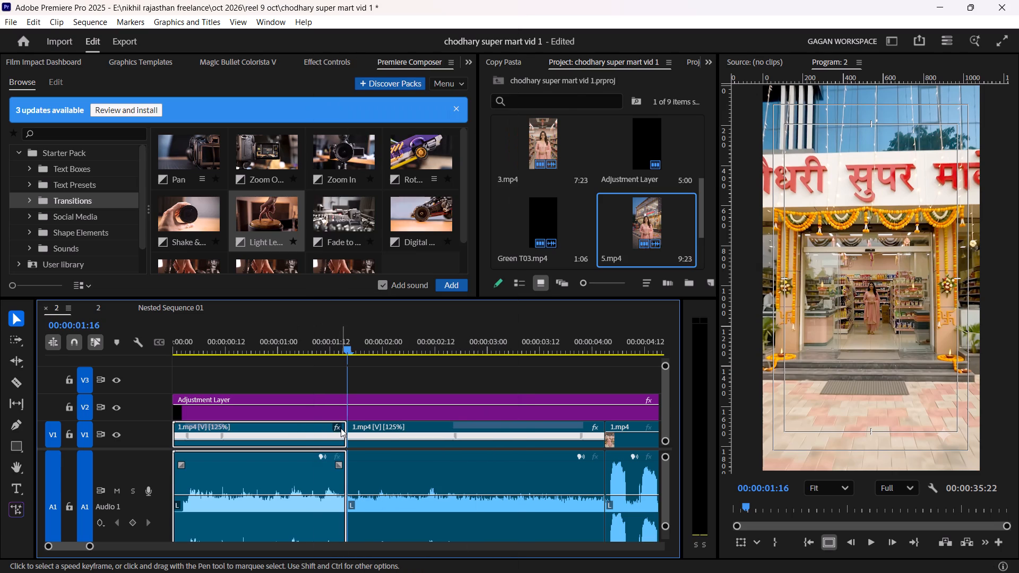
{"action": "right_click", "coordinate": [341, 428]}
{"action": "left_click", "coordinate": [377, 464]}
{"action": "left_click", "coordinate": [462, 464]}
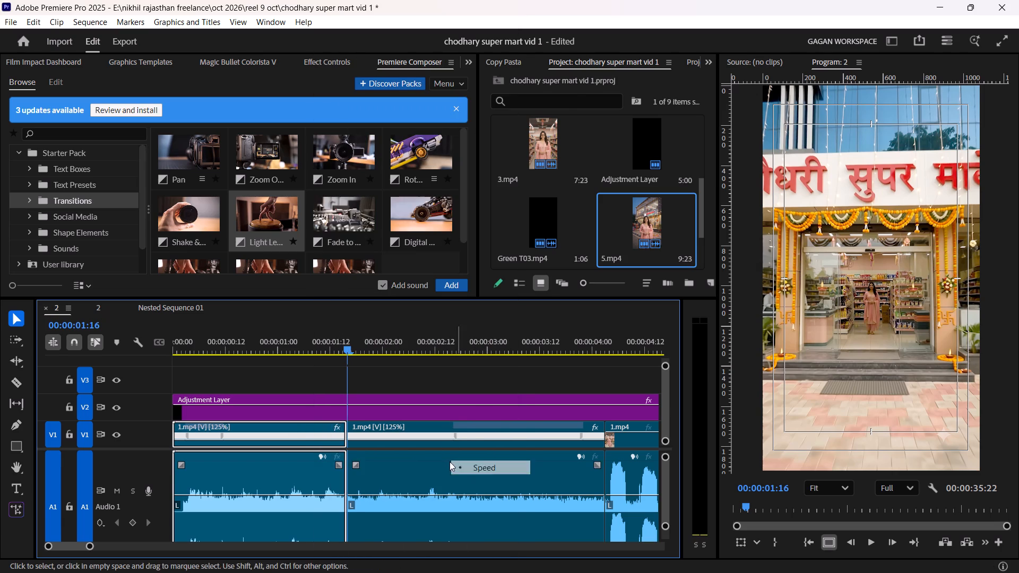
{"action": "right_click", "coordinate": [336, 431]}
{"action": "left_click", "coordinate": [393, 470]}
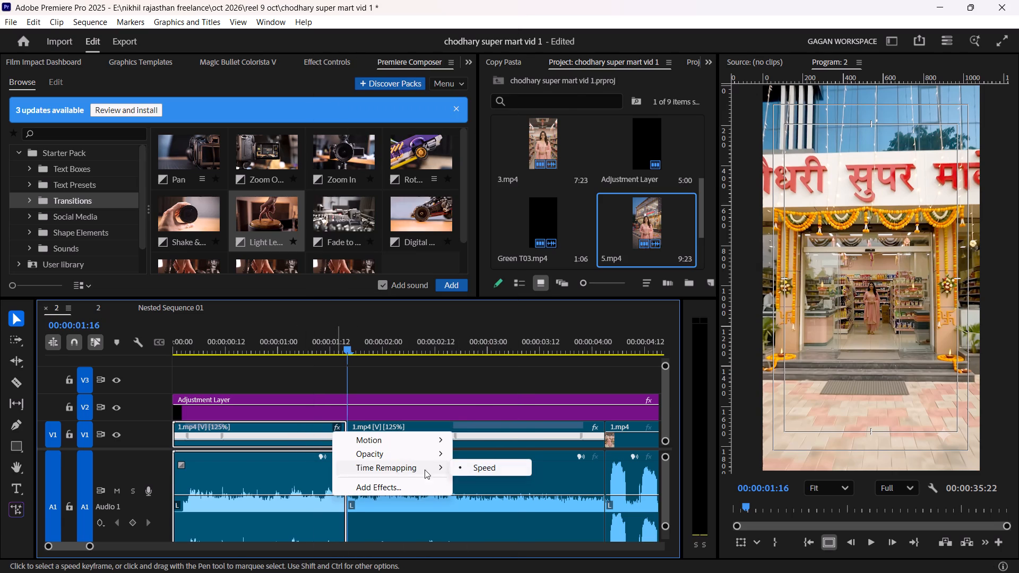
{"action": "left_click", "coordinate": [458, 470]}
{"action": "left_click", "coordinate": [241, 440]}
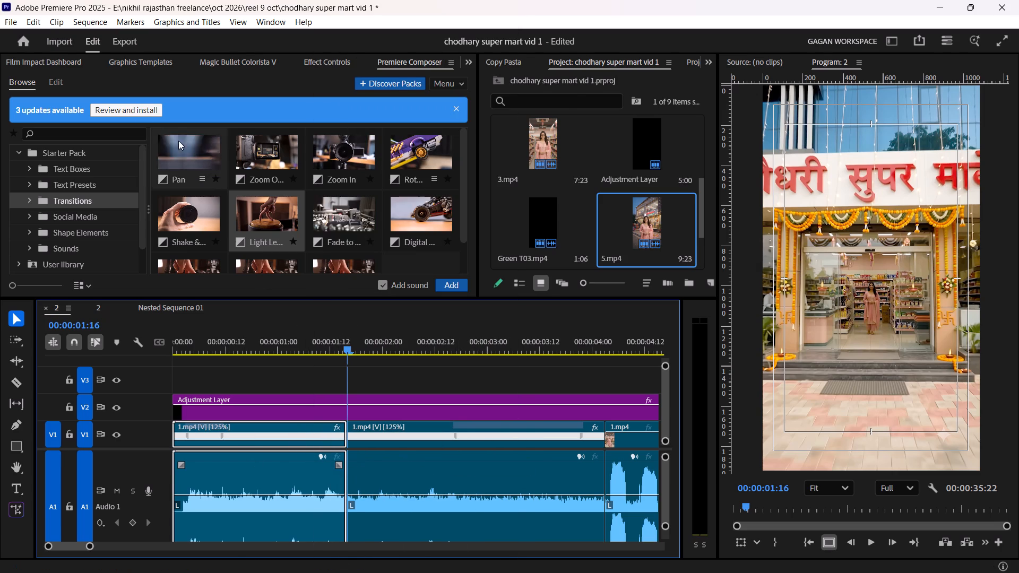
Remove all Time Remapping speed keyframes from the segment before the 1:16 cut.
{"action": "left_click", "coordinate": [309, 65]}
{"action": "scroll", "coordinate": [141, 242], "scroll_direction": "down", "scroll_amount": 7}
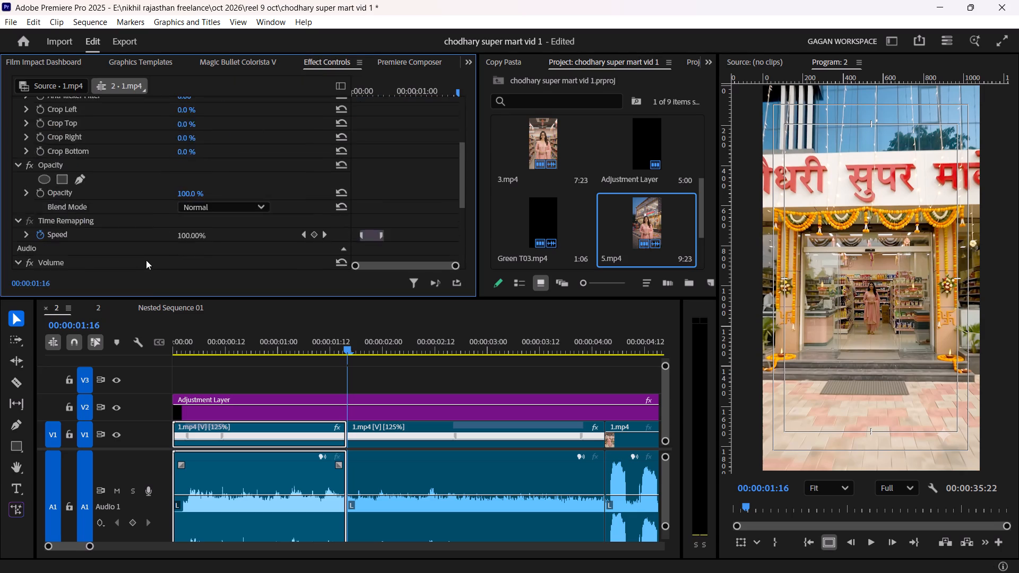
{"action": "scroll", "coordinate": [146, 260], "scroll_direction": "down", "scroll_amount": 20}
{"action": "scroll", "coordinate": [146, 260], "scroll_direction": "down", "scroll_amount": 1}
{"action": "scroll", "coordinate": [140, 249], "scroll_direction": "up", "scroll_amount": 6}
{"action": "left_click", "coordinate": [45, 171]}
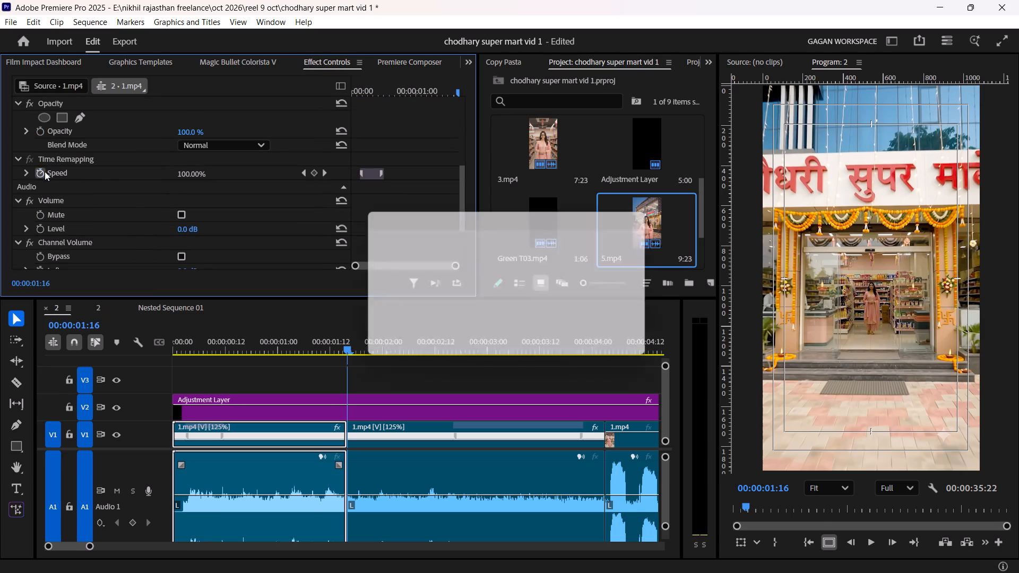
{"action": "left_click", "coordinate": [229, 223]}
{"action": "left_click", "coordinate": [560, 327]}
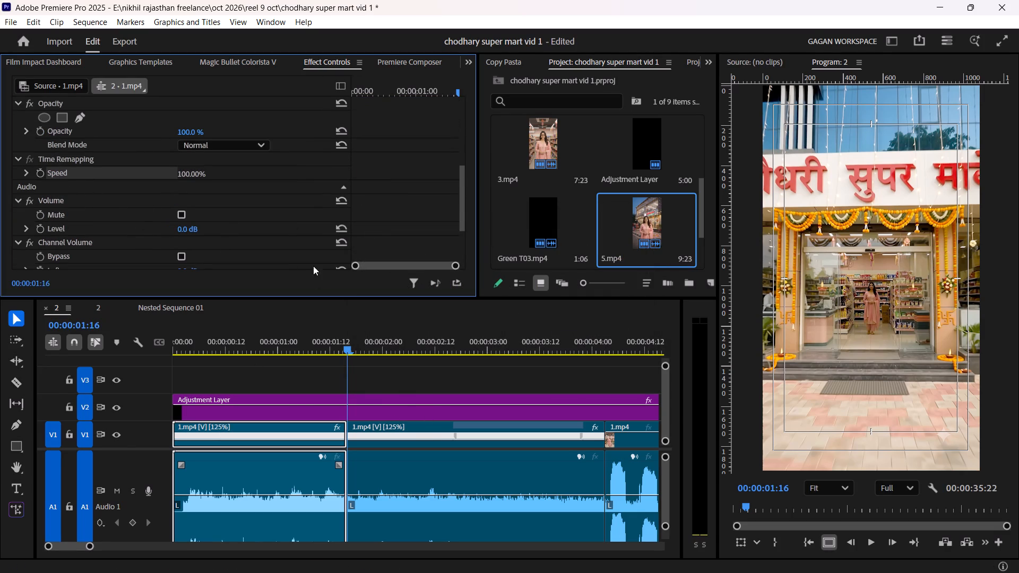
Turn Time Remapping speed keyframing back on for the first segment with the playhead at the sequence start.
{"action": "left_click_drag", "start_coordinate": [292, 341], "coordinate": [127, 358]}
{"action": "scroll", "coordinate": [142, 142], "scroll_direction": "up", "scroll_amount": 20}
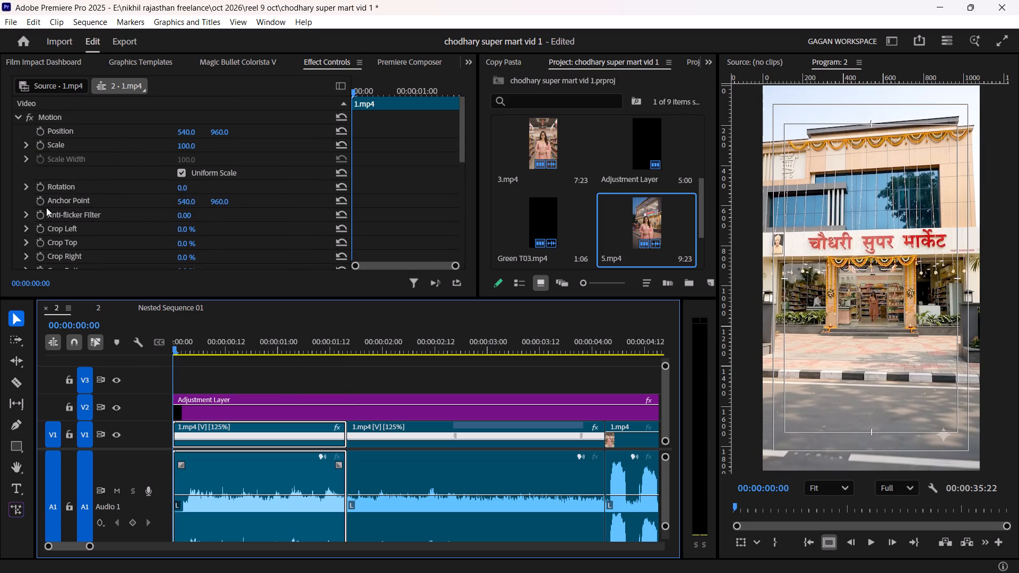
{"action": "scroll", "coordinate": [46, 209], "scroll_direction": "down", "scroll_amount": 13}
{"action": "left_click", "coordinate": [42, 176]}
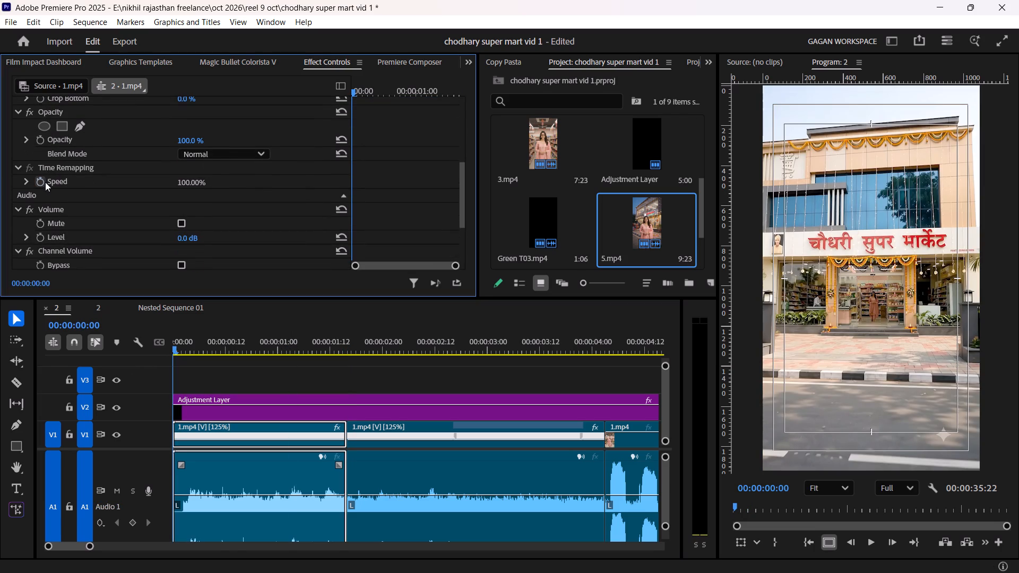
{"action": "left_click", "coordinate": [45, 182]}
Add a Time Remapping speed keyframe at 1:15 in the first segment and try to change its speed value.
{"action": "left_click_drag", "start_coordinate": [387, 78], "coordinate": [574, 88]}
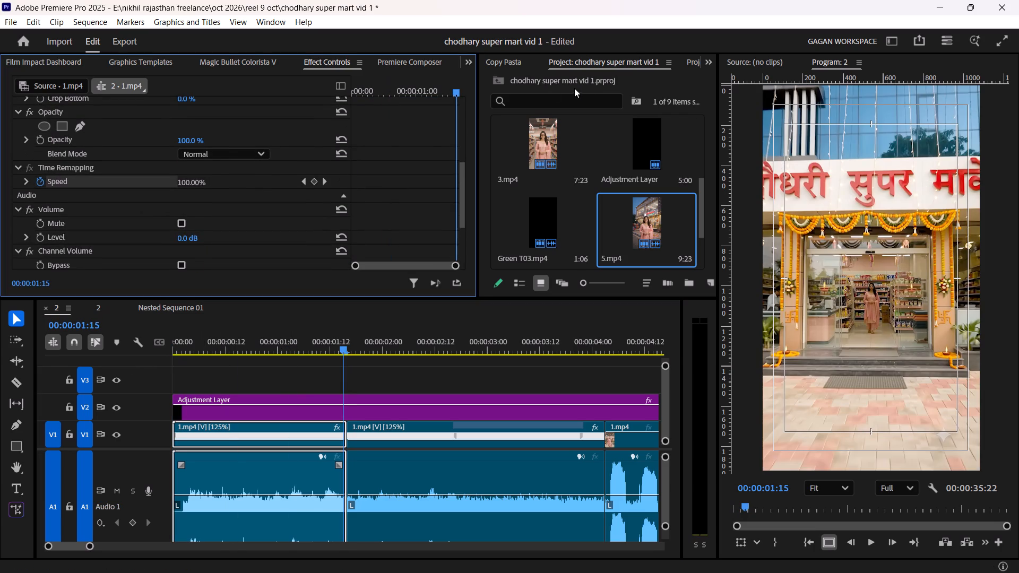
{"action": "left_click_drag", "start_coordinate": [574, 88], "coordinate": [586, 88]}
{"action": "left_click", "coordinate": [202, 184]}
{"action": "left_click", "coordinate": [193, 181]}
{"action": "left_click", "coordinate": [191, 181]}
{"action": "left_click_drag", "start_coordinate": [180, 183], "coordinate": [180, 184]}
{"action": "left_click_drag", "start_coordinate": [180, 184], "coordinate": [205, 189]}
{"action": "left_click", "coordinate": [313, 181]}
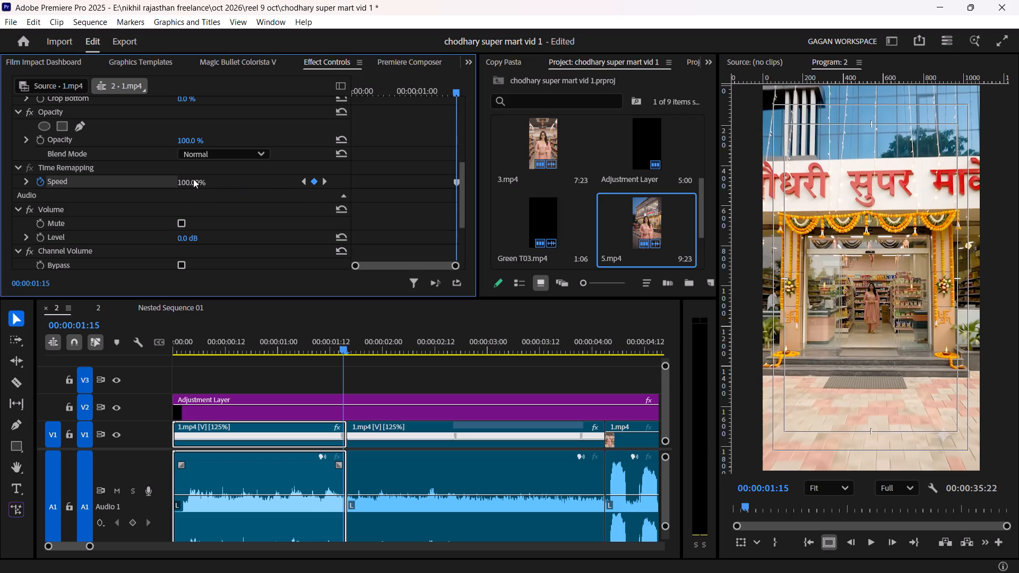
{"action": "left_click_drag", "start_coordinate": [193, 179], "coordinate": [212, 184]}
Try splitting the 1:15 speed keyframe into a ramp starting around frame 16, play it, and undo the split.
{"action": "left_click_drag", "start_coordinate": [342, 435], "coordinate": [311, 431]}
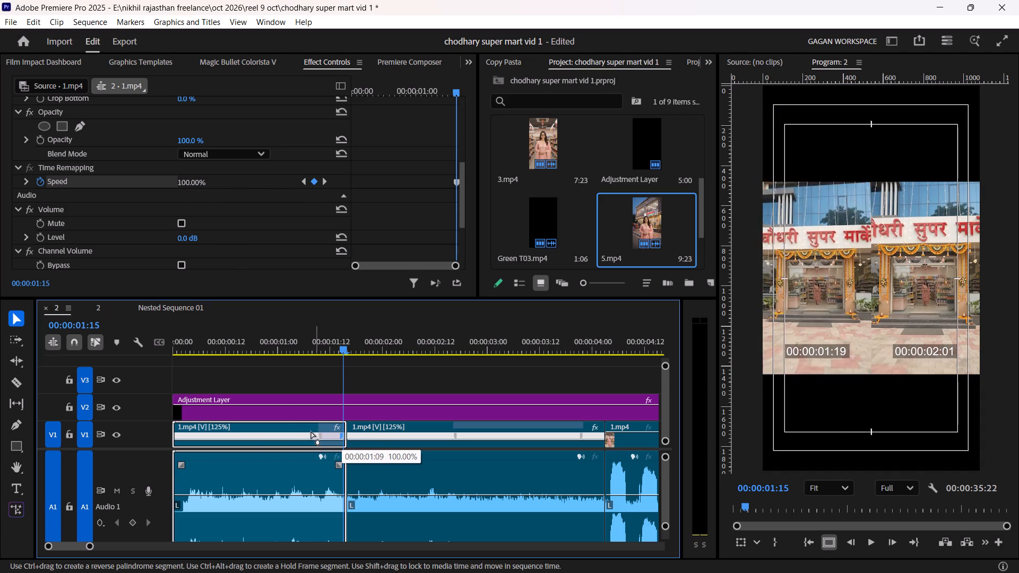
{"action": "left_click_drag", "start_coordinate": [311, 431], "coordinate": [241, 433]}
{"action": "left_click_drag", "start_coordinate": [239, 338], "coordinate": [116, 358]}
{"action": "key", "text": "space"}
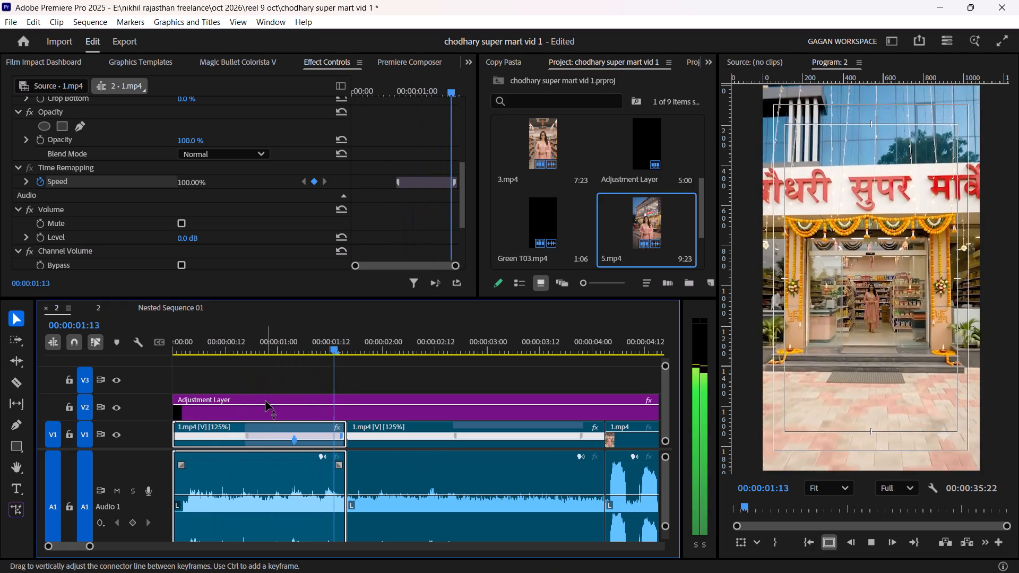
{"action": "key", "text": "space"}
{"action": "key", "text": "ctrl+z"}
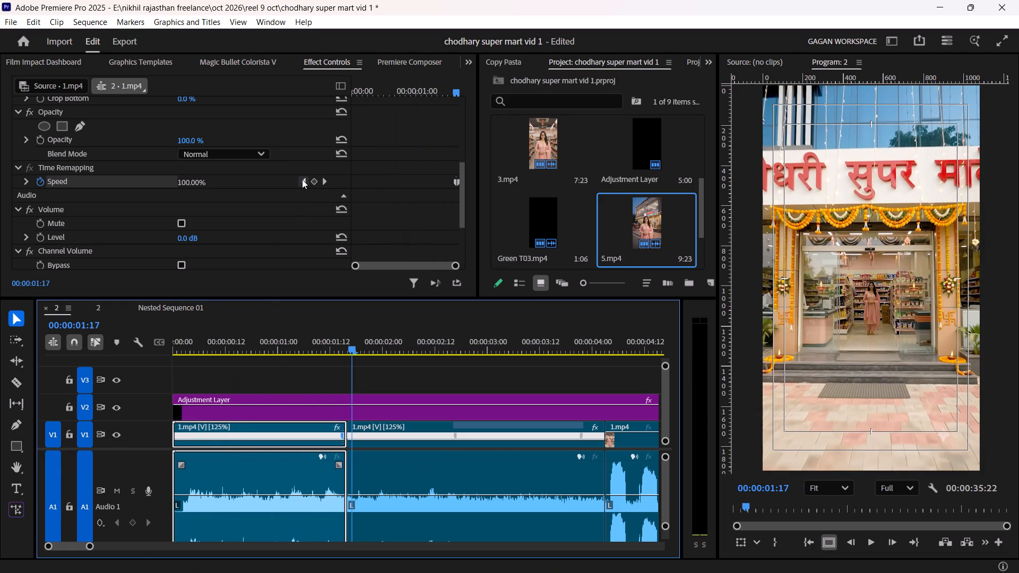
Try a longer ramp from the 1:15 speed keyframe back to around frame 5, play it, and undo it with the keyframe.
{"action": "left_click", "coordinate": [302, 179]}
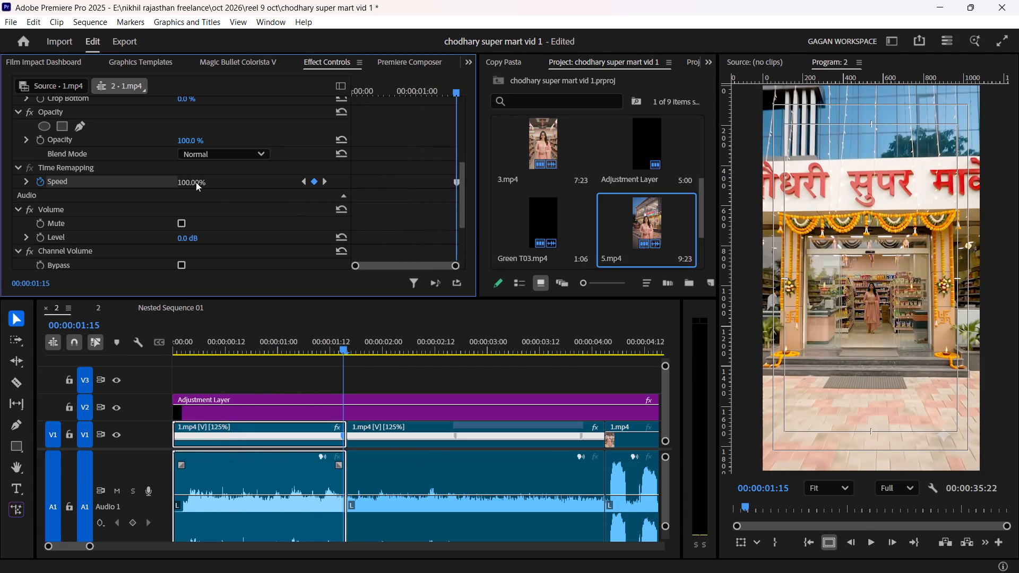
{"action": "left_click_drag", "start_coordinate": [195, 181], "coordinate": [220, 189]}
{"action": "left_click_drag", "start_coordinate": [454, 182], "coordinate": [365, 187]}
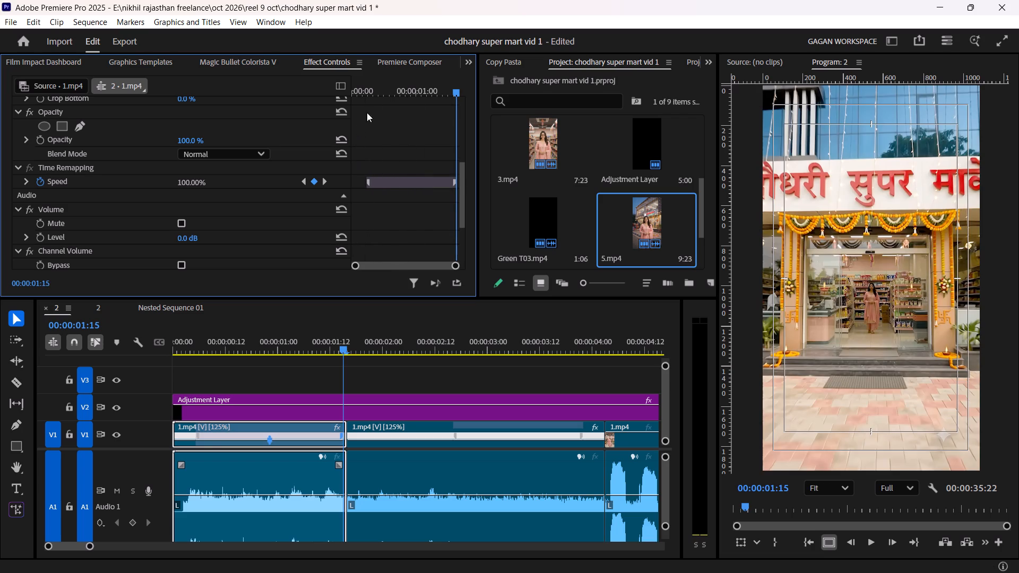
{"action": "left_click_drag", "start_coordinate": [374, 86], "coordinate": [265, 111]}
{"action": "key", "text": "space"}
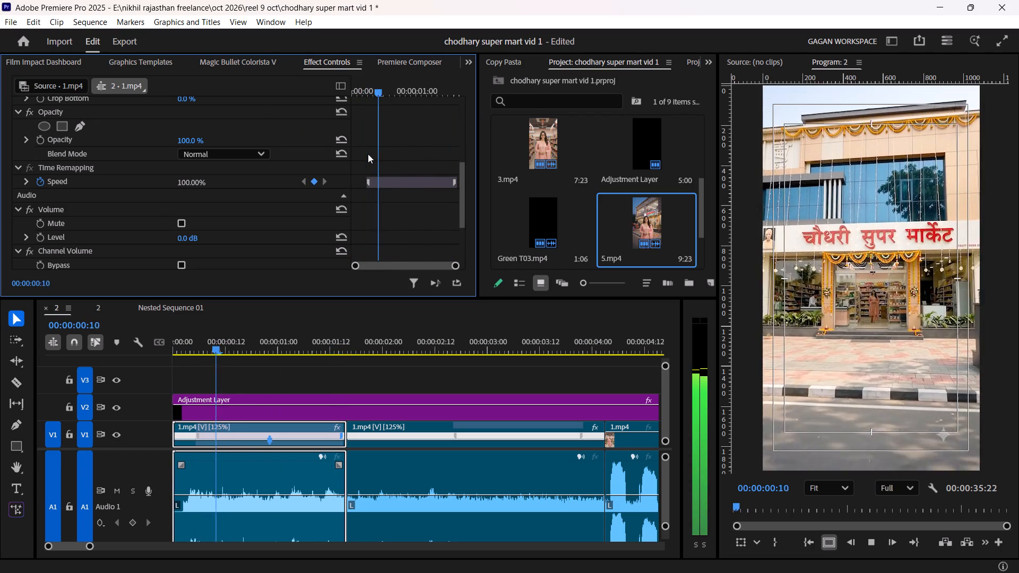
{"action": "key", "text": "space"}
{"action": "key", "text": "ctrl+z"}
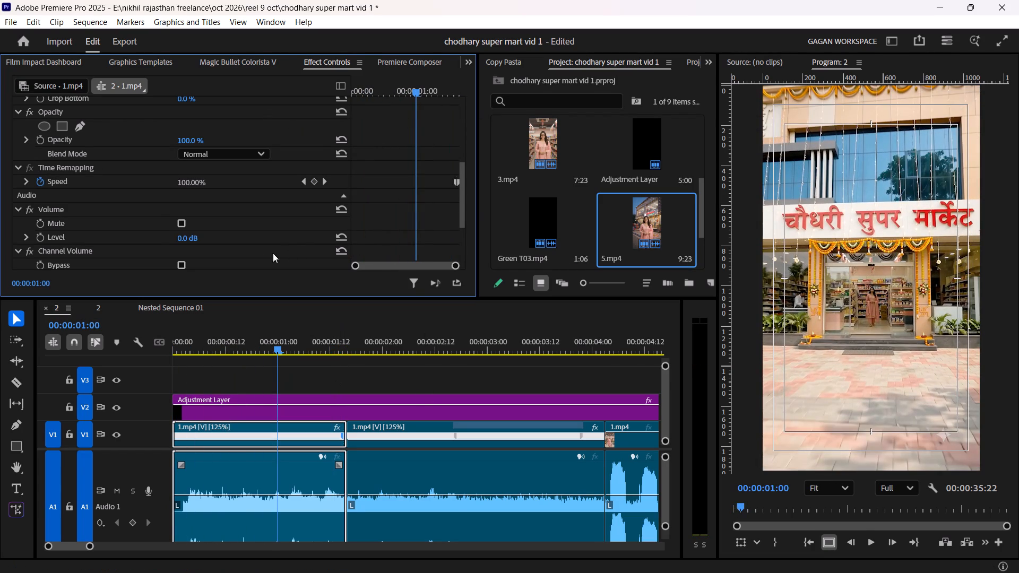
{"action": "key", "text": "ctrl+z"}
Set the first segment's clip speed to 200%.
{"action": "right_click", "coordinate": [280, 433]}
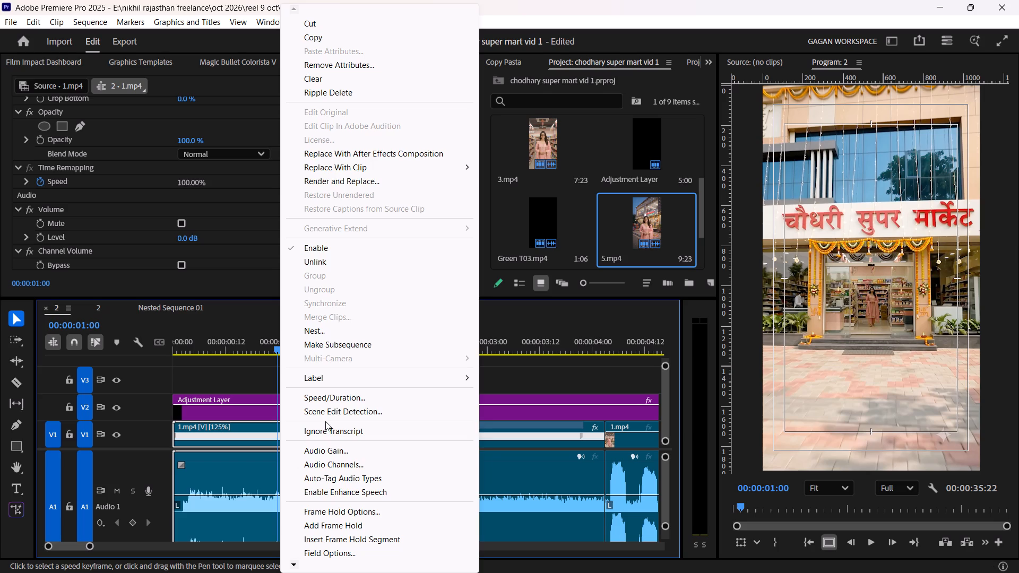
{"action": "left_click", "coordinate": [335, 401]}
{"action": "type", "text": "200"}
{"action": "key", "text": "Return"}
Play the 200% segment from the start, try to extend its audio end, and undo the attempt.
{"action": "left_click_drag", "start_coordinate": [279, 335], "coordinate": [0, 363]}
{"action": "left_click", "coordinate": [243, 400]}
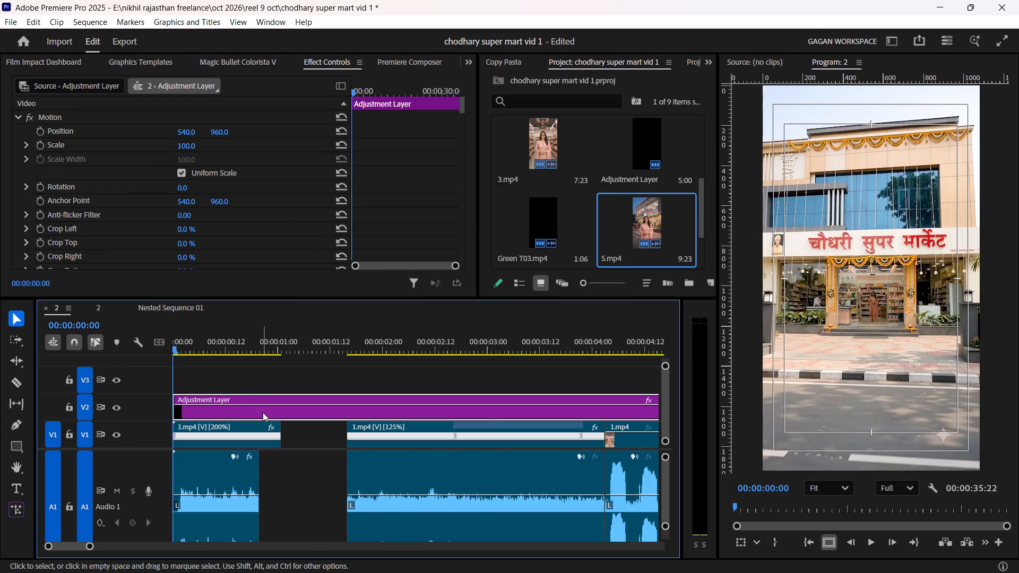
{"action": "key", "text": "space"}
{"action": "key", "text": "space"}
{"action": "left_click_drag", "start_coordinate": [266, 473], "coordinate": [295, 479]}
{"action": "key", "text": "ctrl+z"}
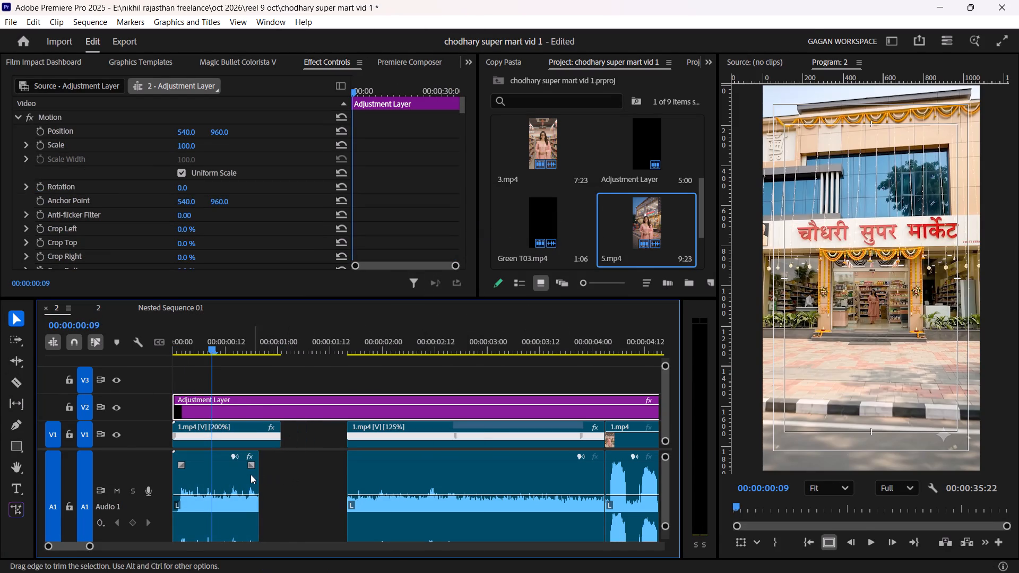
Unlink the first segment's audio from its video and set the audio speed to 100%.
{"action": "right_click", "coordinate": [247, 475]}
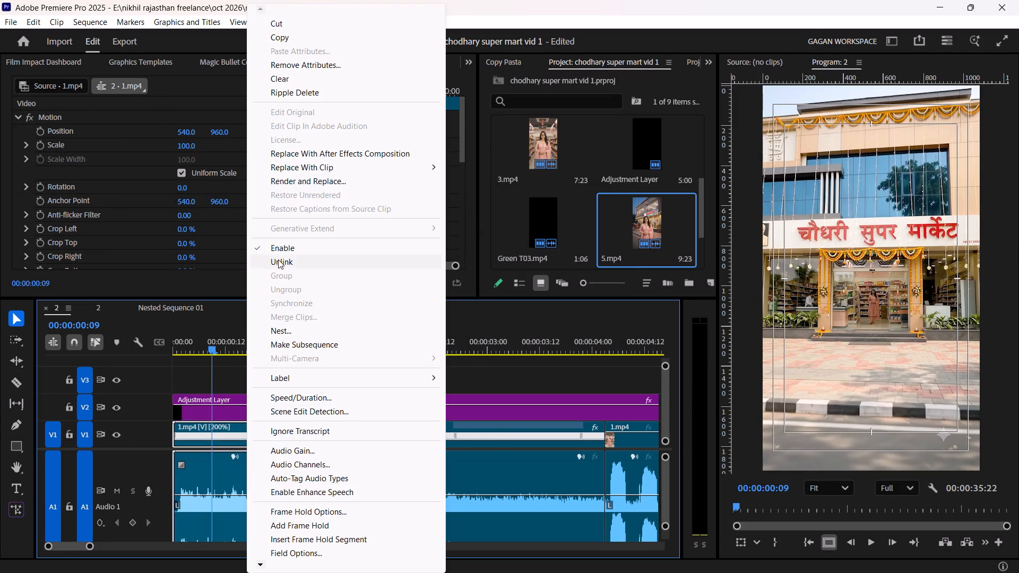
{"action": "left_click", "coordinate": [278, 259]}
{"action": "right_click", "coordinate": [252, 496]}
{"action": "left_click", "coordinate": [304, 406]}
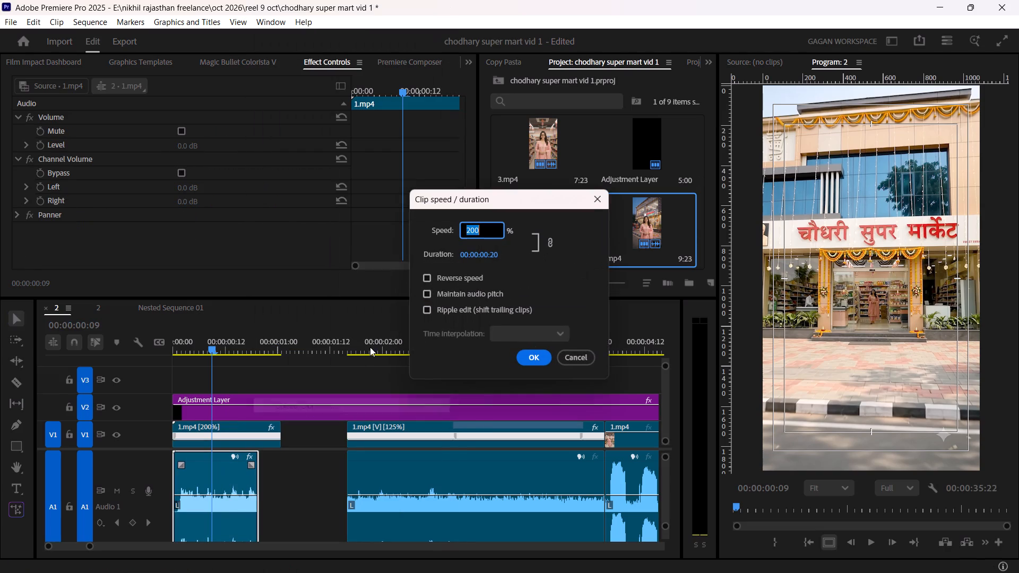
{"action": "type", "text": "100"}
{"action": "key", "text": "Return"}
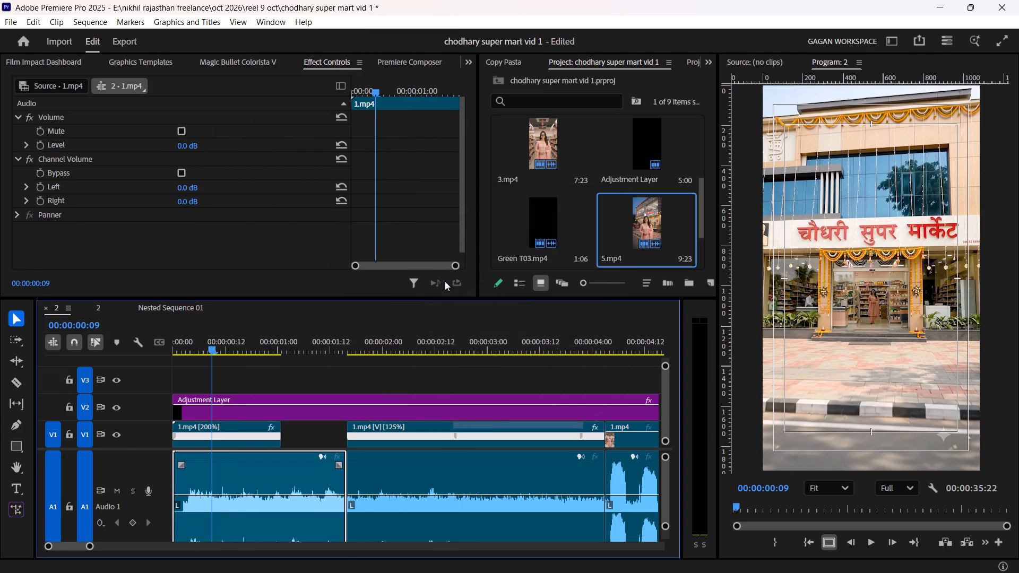
Play the opening from the start to check the 200% video against the 100% audio.
{"action": "left_click", "coordinate": [316, 353]}
{"action": "left_click_drag", "start_coordinate": [236, 339], "coordinate": [149, 363]}
{"action": "left_click", "coordinate": [296, 385]}
{"action": "key", "text": "space"}
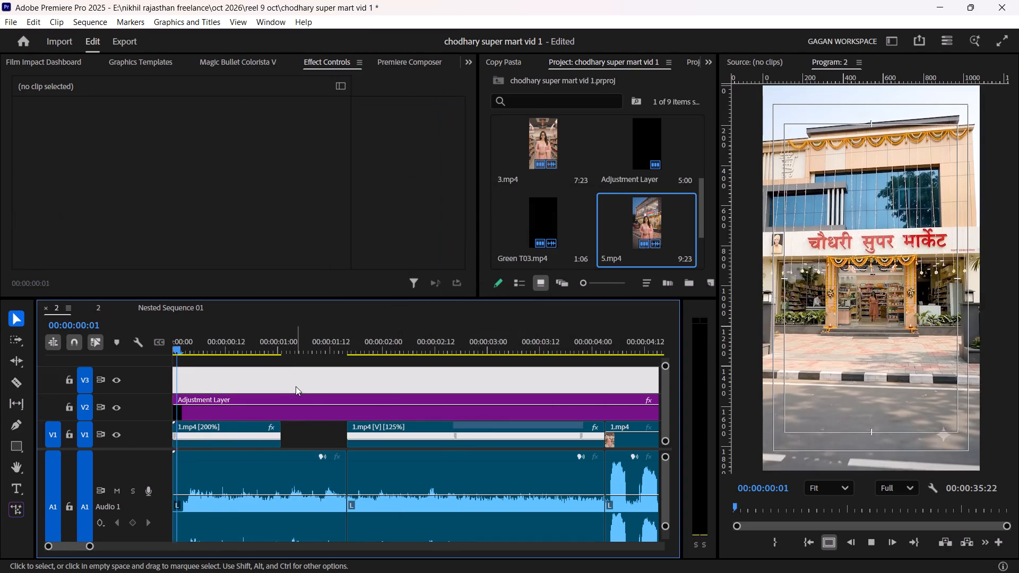
{"action": "key", "text": "space"}
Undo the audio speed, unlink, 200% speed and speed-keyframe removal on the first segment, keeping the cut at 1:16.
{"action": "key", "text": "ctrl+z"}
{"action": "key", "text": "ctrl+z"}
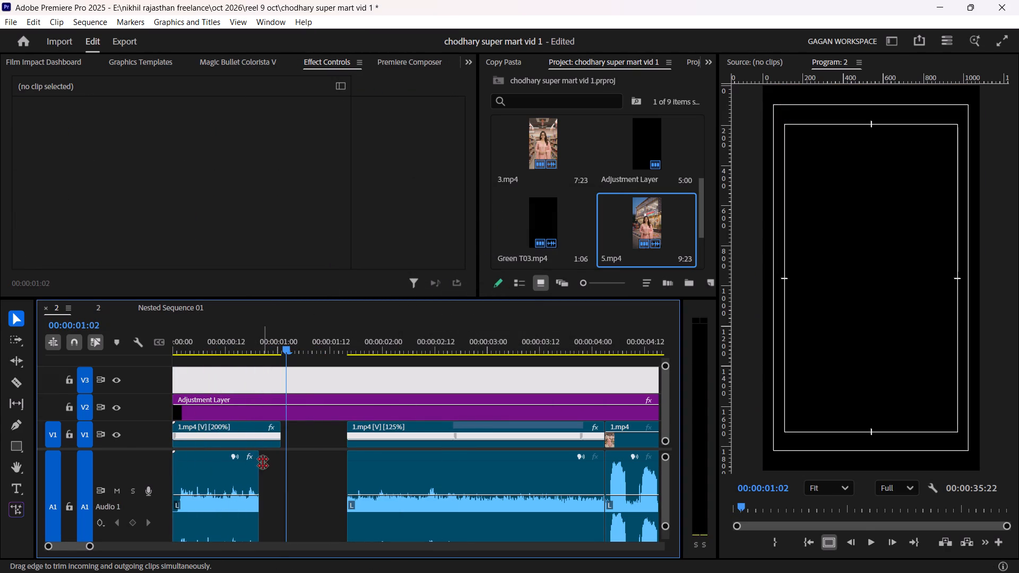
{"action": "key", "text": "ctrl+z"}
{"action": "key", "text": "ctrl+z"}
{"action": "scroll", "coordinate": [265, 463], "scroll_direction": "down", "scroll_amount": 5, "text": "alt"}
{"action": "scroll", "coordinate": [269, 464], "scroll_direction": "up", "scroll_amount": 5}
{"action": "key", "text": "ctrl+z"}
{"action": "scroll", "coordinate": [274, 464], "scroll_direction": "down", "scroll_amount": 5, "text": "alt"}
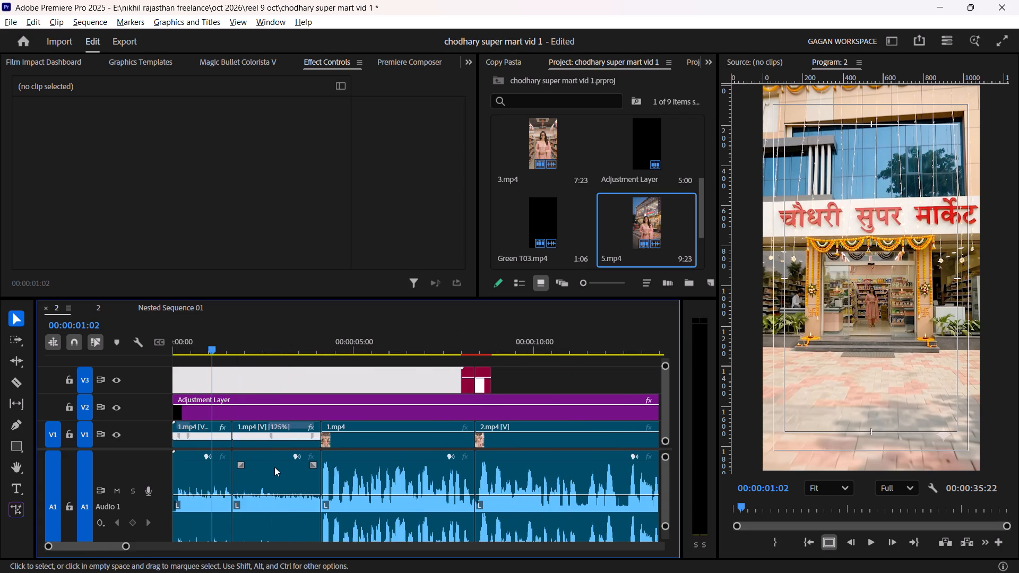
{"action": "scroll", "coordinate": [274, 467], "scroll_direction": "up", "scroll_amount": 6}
Save the project.
{"action": "key", "text": "ctrl+s"}
Play the opening from near the start through the first talking shot to check the two speed-ramped segments of 1.mp4.
{"action": "left_click", "coordinate": [262, 429]}
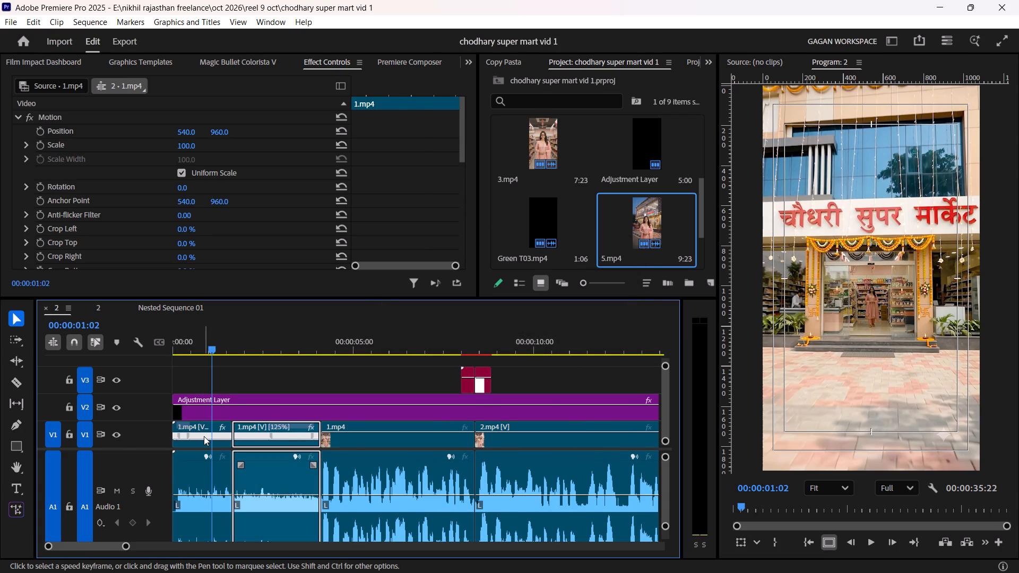
{"action": "left_click", "coordinate": [204, 436]}
{"action": "left_click", "coordinate": [262, 440]}
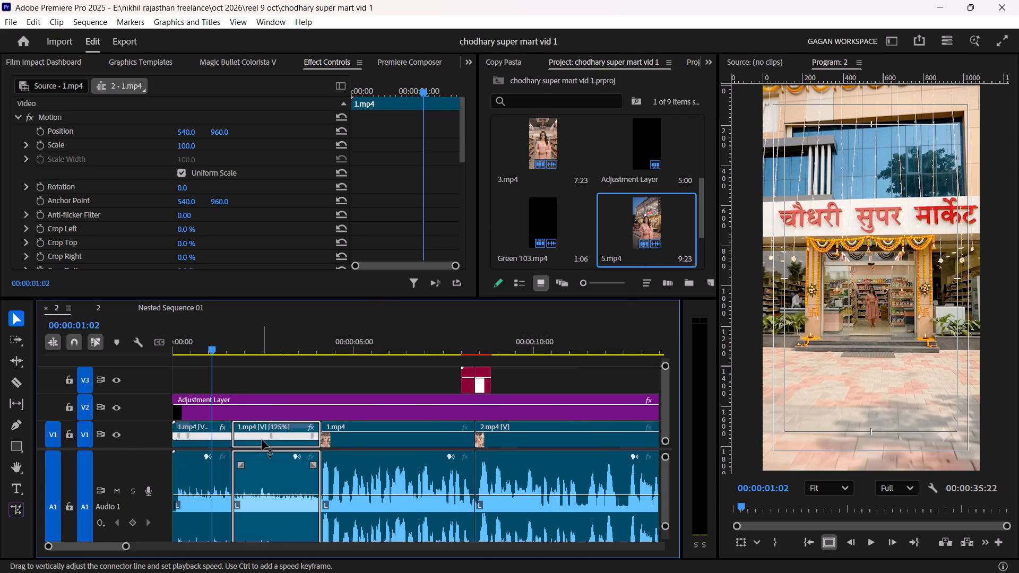
{"action": "left_click", "coordinate": [272, 377]}
{"action": "left_click_drag", "start_coordinate": [224, 353], "coordinate": [193, 355]}
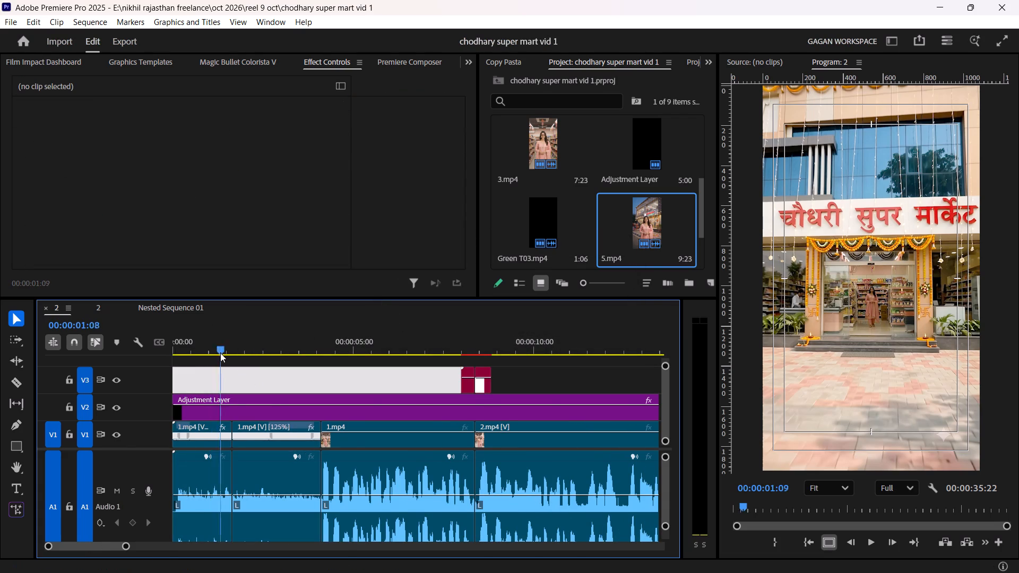
{"action": "key", "text": "space"}
{"action": "scroll", "coordinate": [282, 431], "scroll_direction": "down", "scroll_amount": 6, "text": "alt"}
{"action": "scroll", "coordinate": [293, 443], "scroll_direction": "up", "scroll_amount": 7}
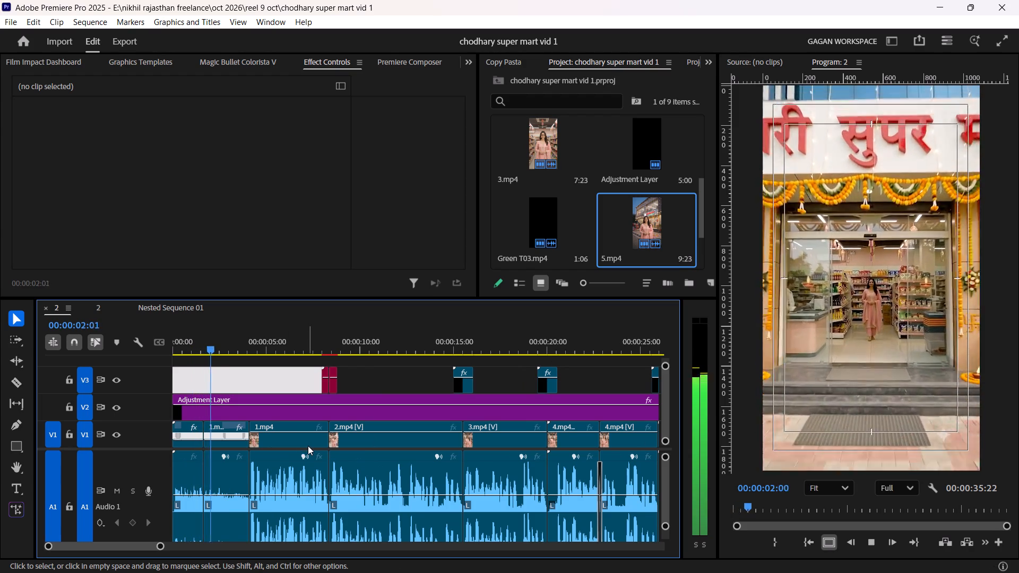
{"action": "scroll", "coordinate": [312, 457], "scroll_direction": "down", "scroll_amount": 6, "text": "alt"}
{"action": "scroll", "coordinate": [312, 465], "scroll_direction": "up", "scroll_amount": 6}
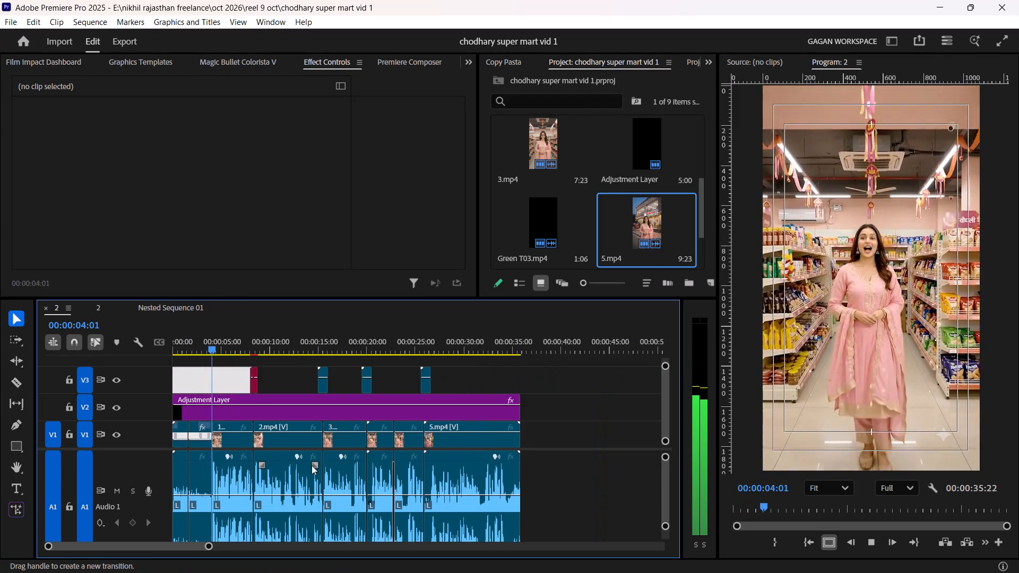
{"action": "scroll", "coordinate": [312, 465], "scroll_direction": "up", "scroll_amount": 2}
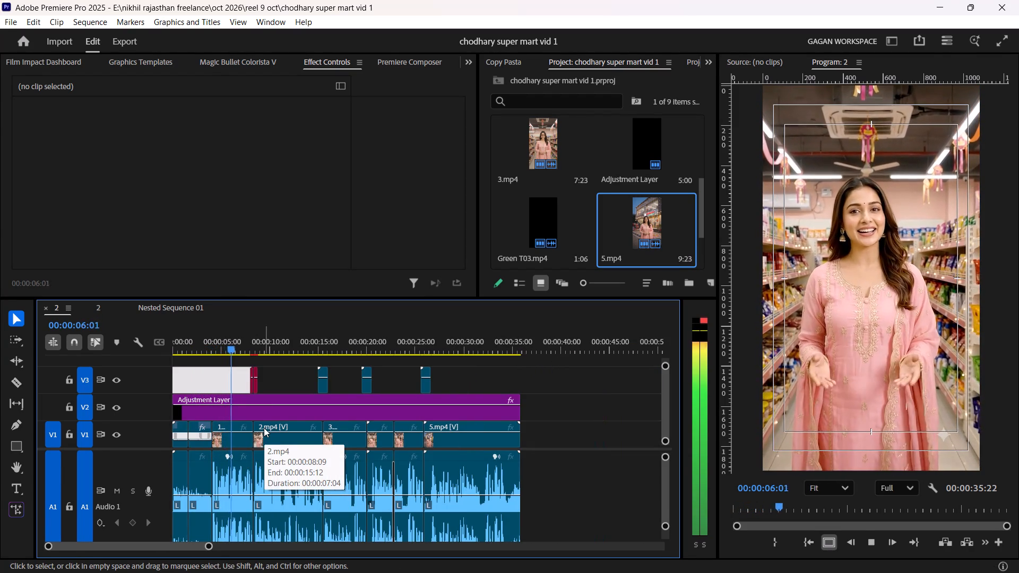
{"action": "key", "text": "space"}
Delete the two speed-ramped 1.mp4 segments at the start of the sequence, video and audio.
{"action": "left_click", "coordinate": [206, 465]}
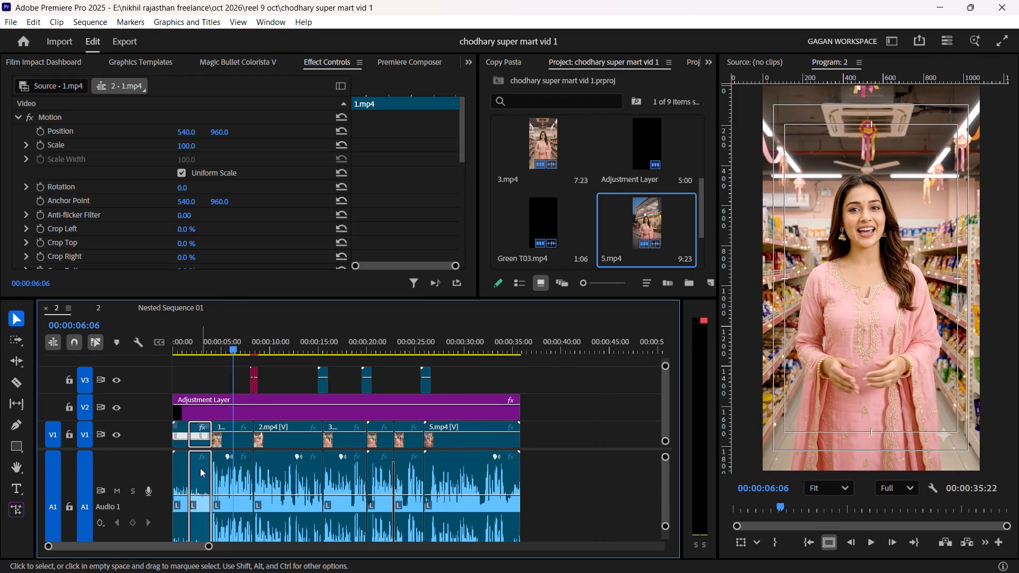
{"action": "key", "text": "Delete"}
{"action": "left_click", "coordinate": [178, 466]}
{"action": "key", "text": "Delete"}
Place a fresh copy of 1.mp4 on V1 and A1 in the empty space after 5.mp4.
{"action": "scroll", "coordinate": [588, 186], "scroll_direction": "up", "scroll_amount": 8}
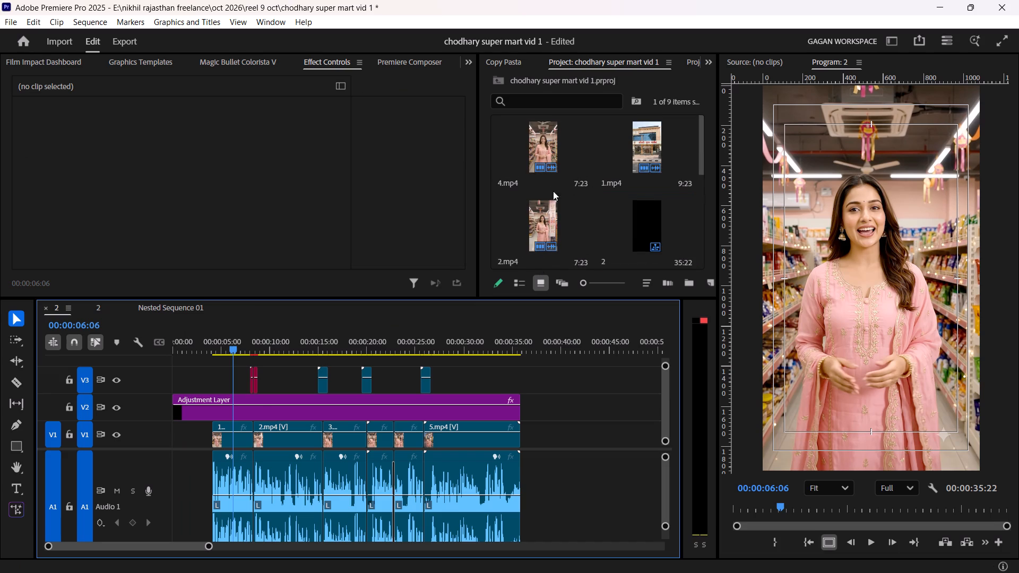
{"action": "scroll", "coordinate": [609, 197], "scroll_direction": "up", "scroll_amount": 6}
{"action": "left_click", "coordinate": [652, 147]}
{"action": "left_click_drag", "start_coordinate": [644, 142], "coordinate": [588, 435]}
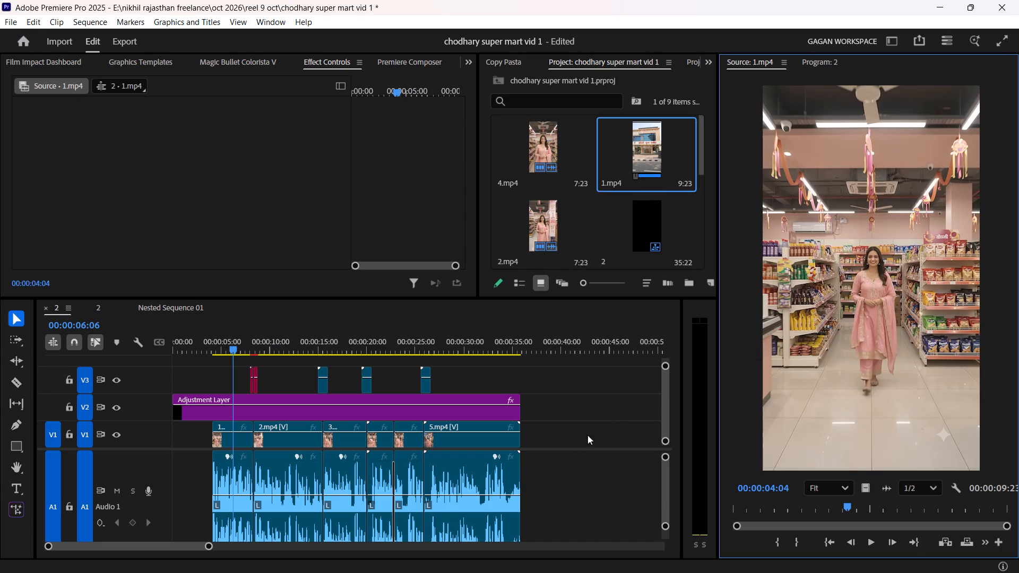
{"action": "left_click_drag", "start_coordinate": [588, 435], "coordinate": [588, 443]}
{"action": "left_click_drag", "start_coordinate": [641, 152], "coordinate": [568, 441]}
Play the new 1.mp4 copy and cut it at 45:20, just before the woman starts speaking.
{"action": "left_click", "coordinate": [566, 333]}
{"action": "key", "text": "space"}
{"action": "scroll", "coordinate": [552, 412], "scroll_direction": "down", "scroll_amount": 6}
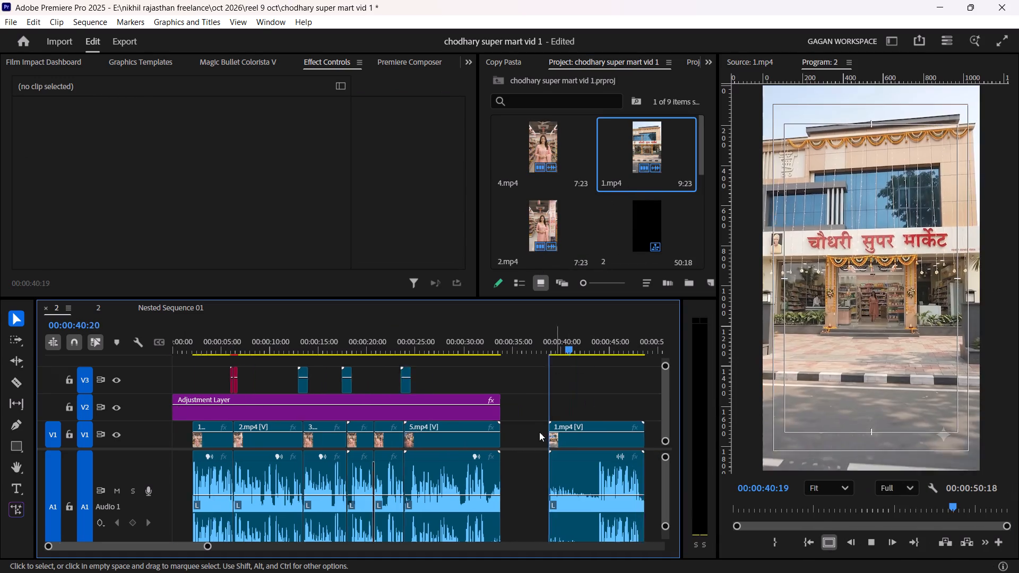
{"action": "scroll", "coordinate": [505, 449], "scroll_direction": "up", "scroll_amount": 13, "text": "alt"}
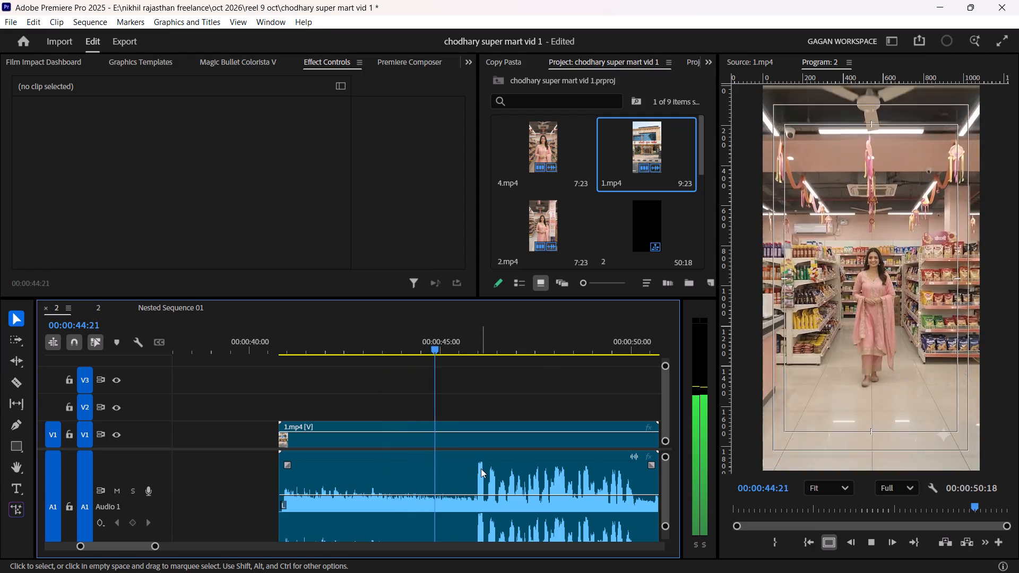
{"action": "key", "text": "space"}
{"action": "key", "text": "Right"}
{"action": "key", "text": "Right"}
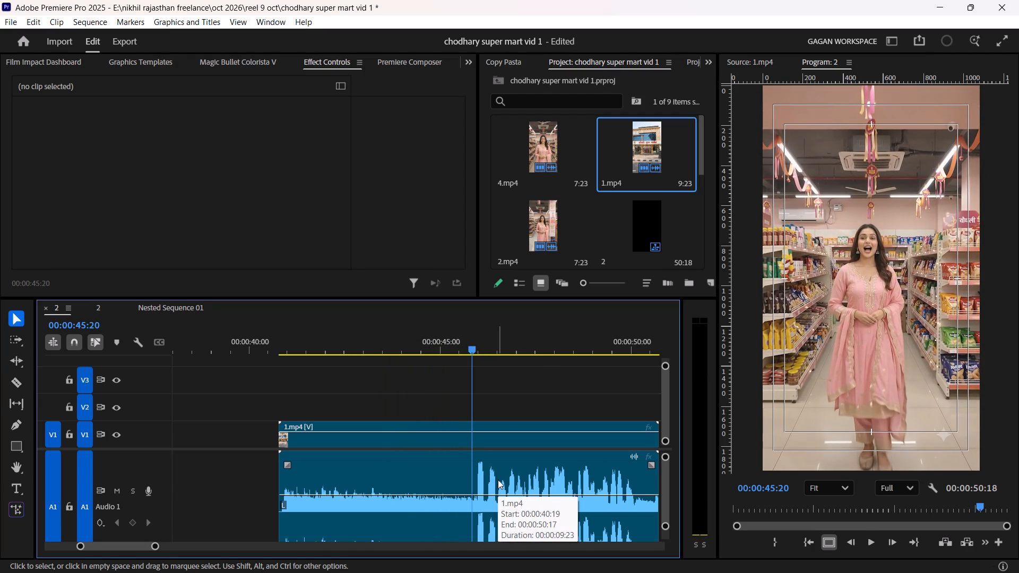
{"action": "key", "text": "ctrl+k"}
Play the speaking part of the new 1.mp4 copy and trim its end to 50:07.
{"action": "key", "text": "space"}
{"action": "scroll", "coordinate": [485, 500], "scroll_direction": "down", "scroll_amount": 4}
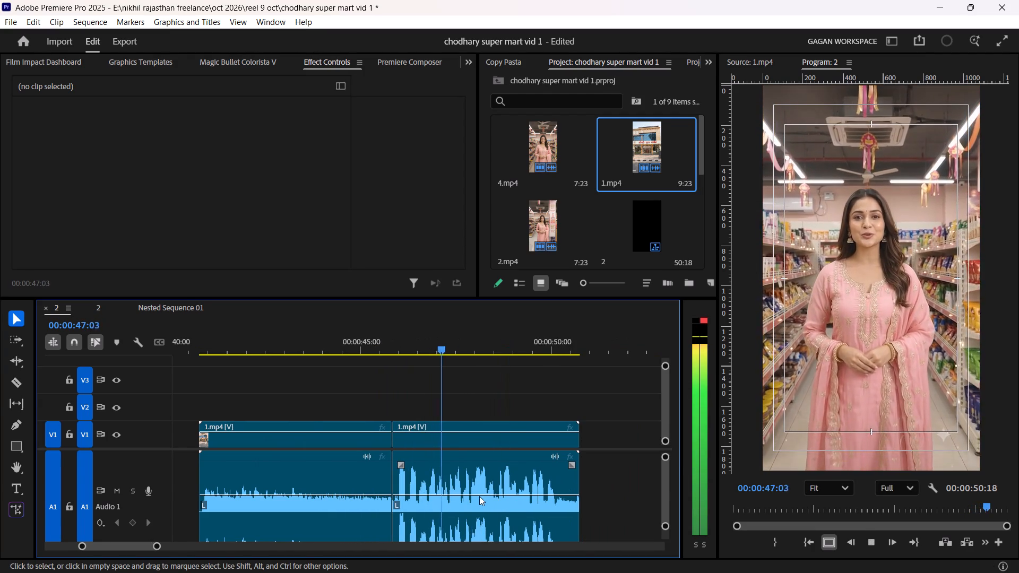
{"action": "key", "text": "space"}
{"action": "left_click", "coordinate": [582, 439]}
{"action": "key", "text": "e"}
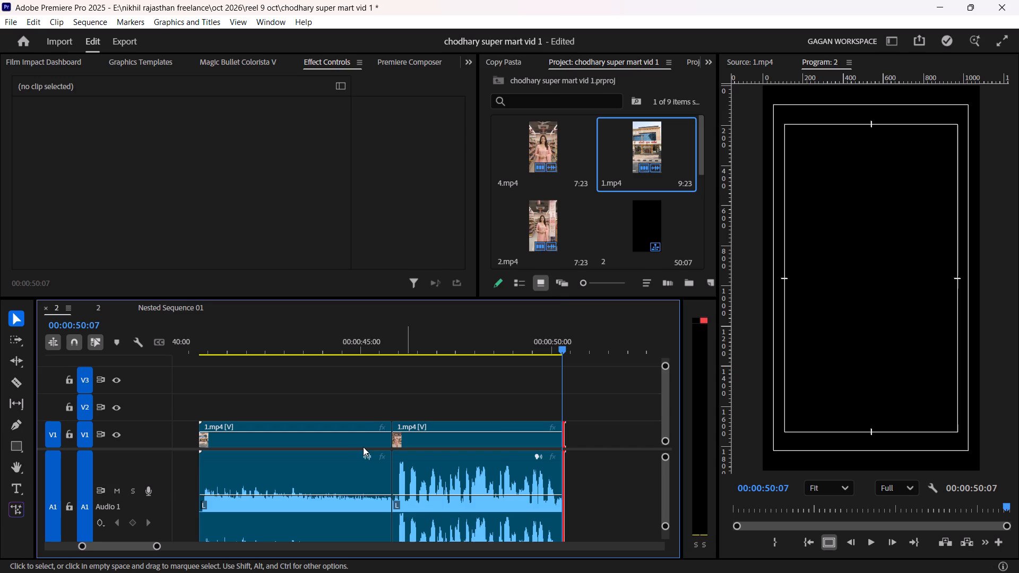
{"action": "right_click", "coordinate": [358, 441]}
{"action": "left_click", "coordinate": [402, 265]}
{"action": "right_click", "coordinate": [316, 429]}
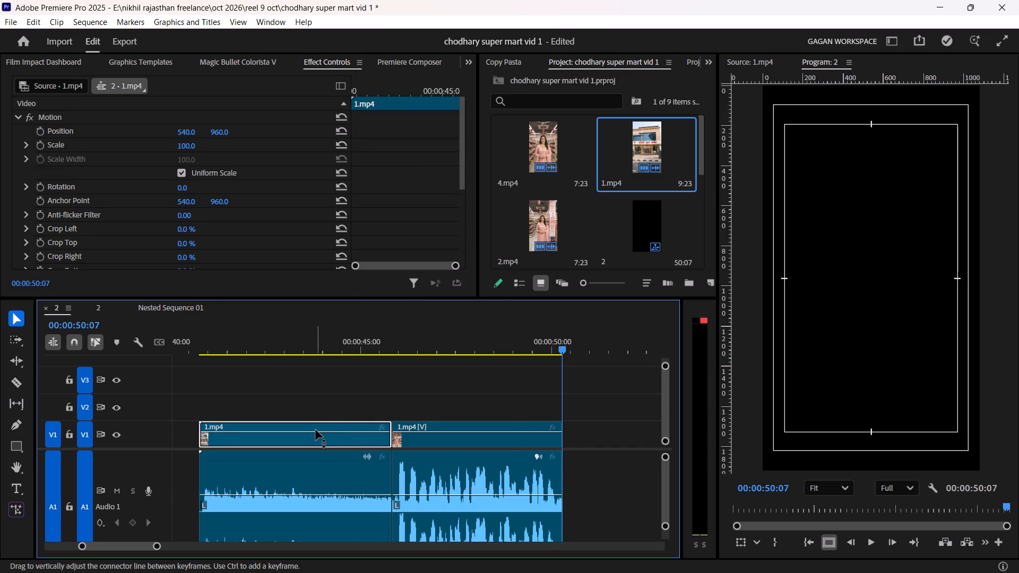
{"action": "left_click", "coordinate": [287, 390]}
{"action": "scroll", "coordinate": [326, 450], "scroll_direction": "up", "scroll_amount": 10, "text": "alt"}
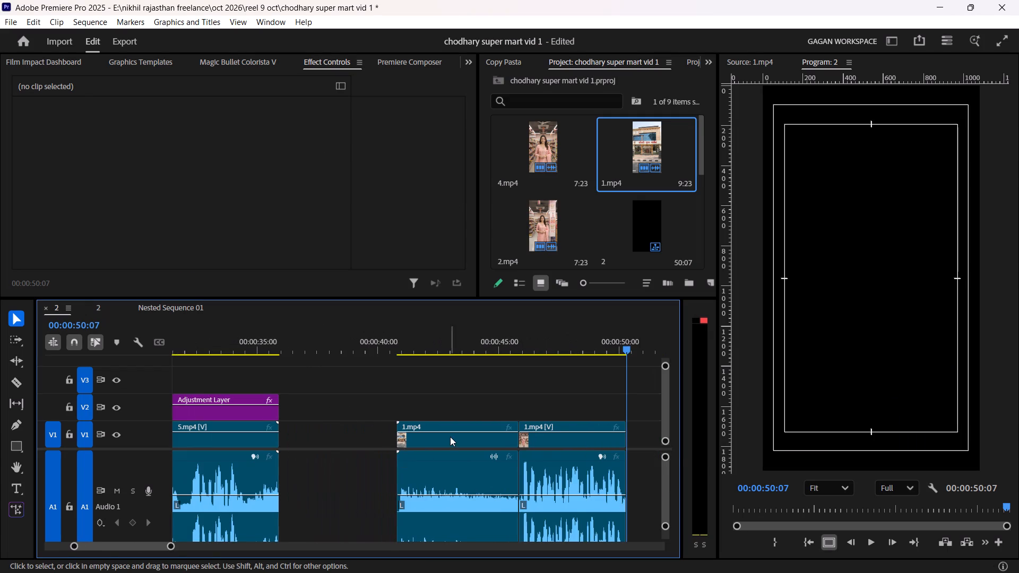
{"action": "scroll", "coordinate": [460, 437], "scroll_direction": "up", "scroll_amount": 8, "text": "alt"}
{"action": "right_click", "coordinate": [605, 430]}
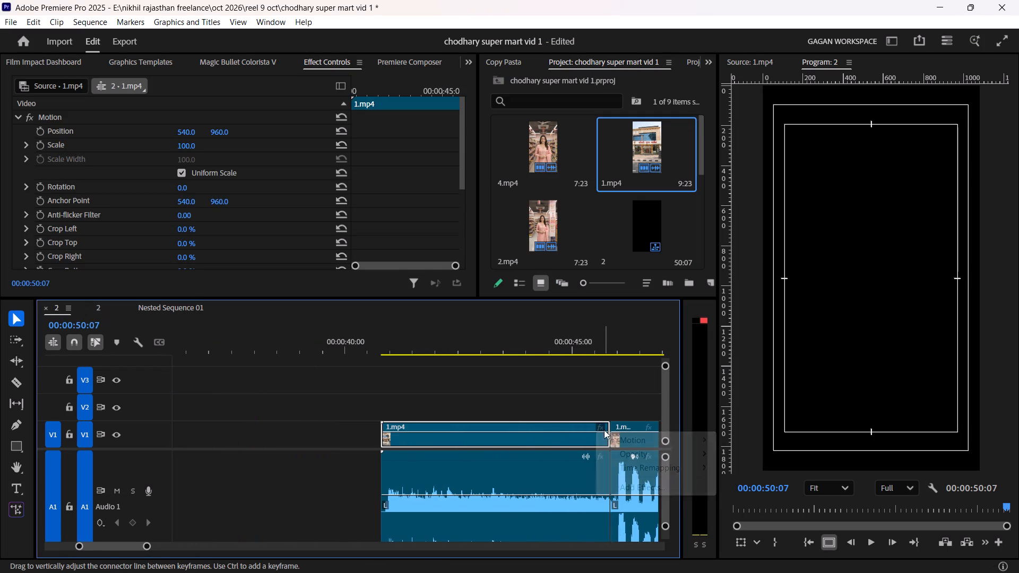
{"action": "left_click", "coordinate": [626, 468]}
{"action": "left_click", "coordinate": [724, 465]}
{"action": "scroll", "coordinate": [508, 456], "scroll_direction": "up", "scroll_amount": 6, "text": "alt"}
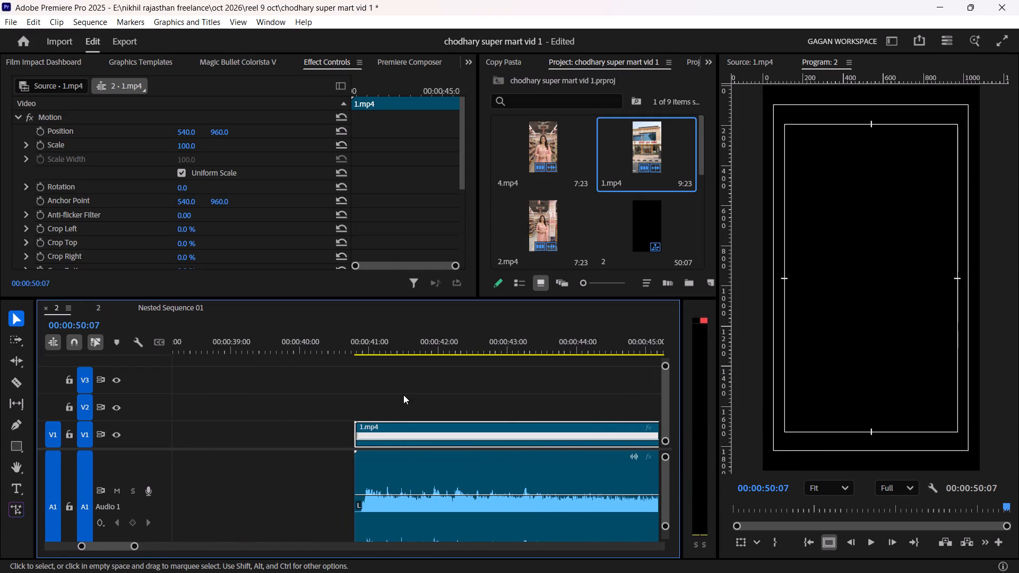
Add two speed keyframes with the Pen tool on that part, at about 0:08 and about 2:12 into it.
{"action": "left_click", "coordinate": [379, 397]}
{"action": "key", "text": "p"}
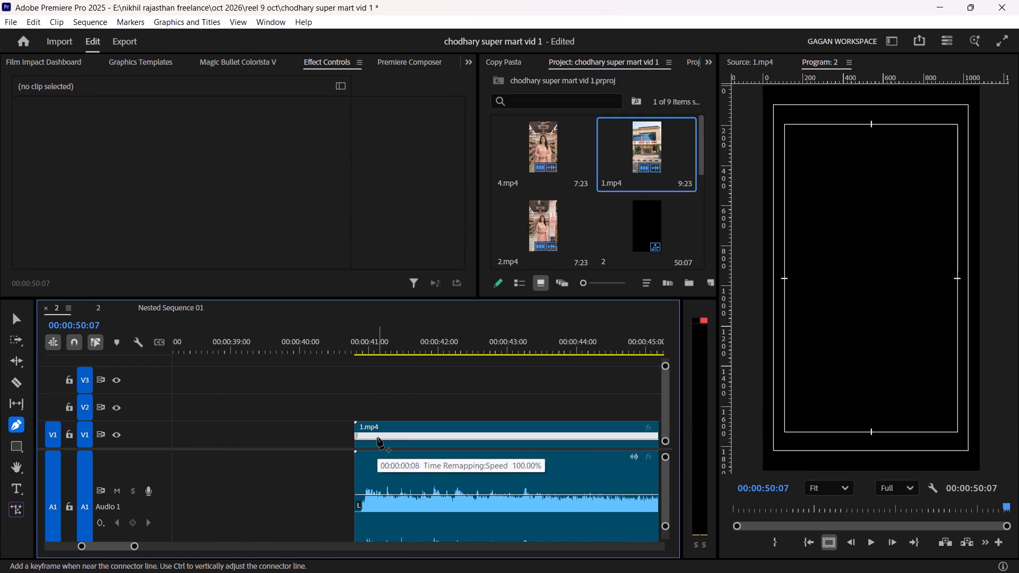
{"action": "left_click", "coordinate": [377, 438]}
{"action": "scroll", "coordinate": [397, 450], "scroll_direction": "down", "scroll_amount": 5}
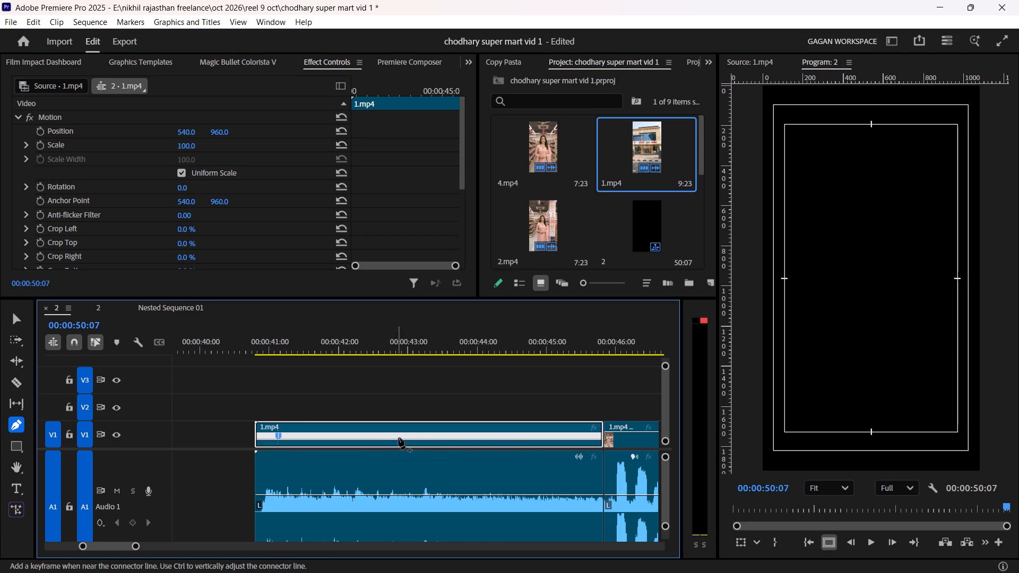
{"action": "left_click", "coordinate": [430, 437]}
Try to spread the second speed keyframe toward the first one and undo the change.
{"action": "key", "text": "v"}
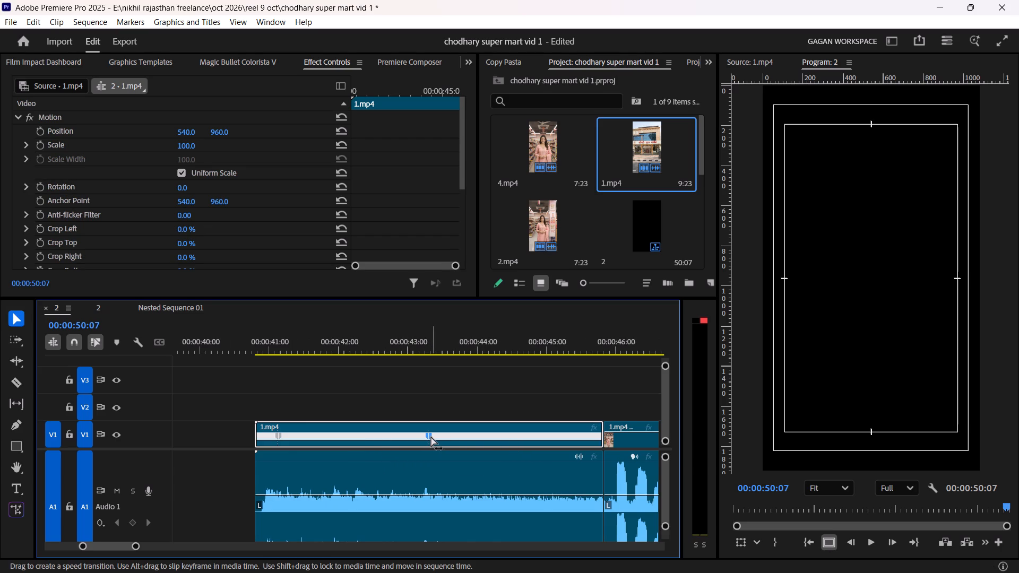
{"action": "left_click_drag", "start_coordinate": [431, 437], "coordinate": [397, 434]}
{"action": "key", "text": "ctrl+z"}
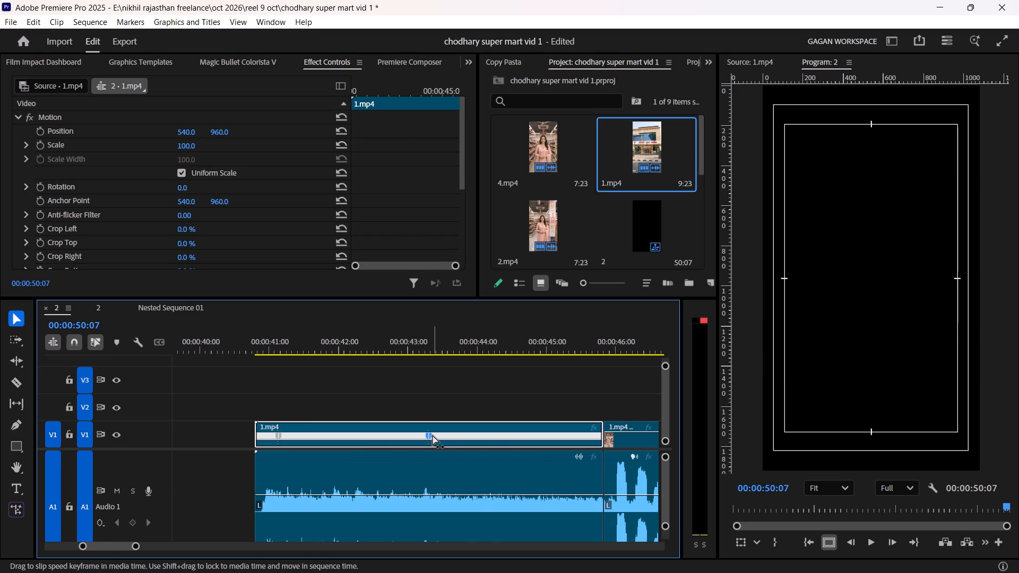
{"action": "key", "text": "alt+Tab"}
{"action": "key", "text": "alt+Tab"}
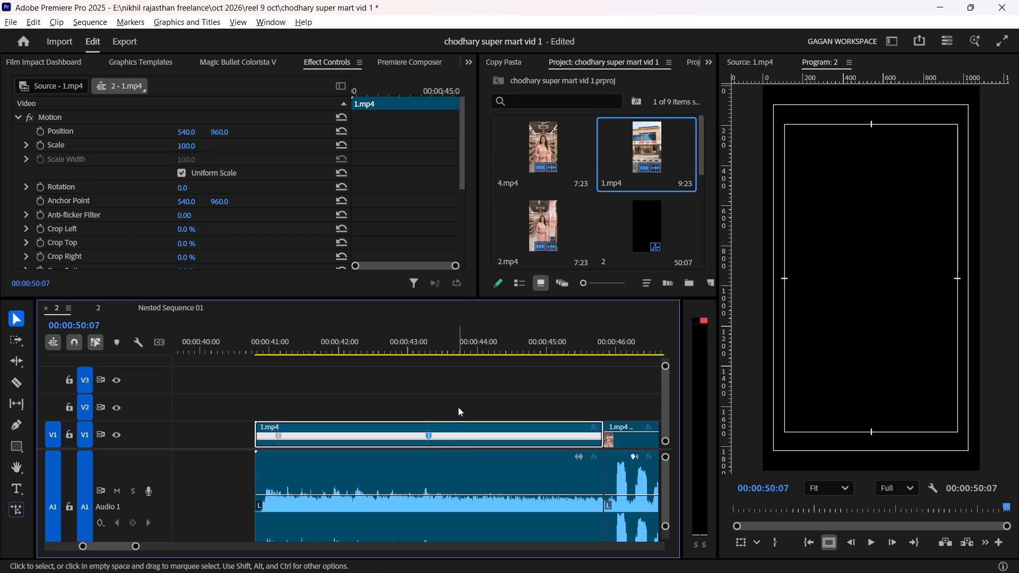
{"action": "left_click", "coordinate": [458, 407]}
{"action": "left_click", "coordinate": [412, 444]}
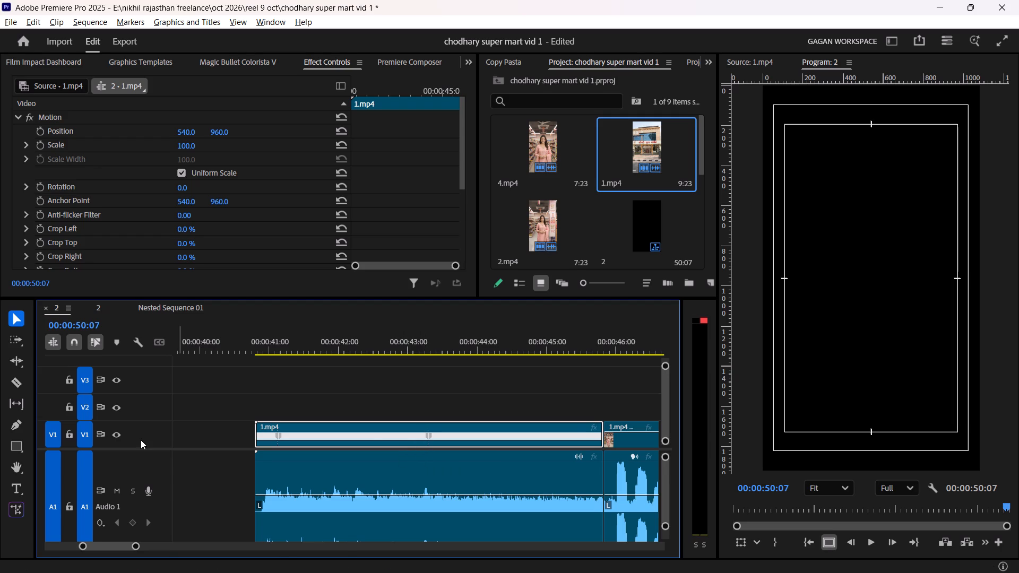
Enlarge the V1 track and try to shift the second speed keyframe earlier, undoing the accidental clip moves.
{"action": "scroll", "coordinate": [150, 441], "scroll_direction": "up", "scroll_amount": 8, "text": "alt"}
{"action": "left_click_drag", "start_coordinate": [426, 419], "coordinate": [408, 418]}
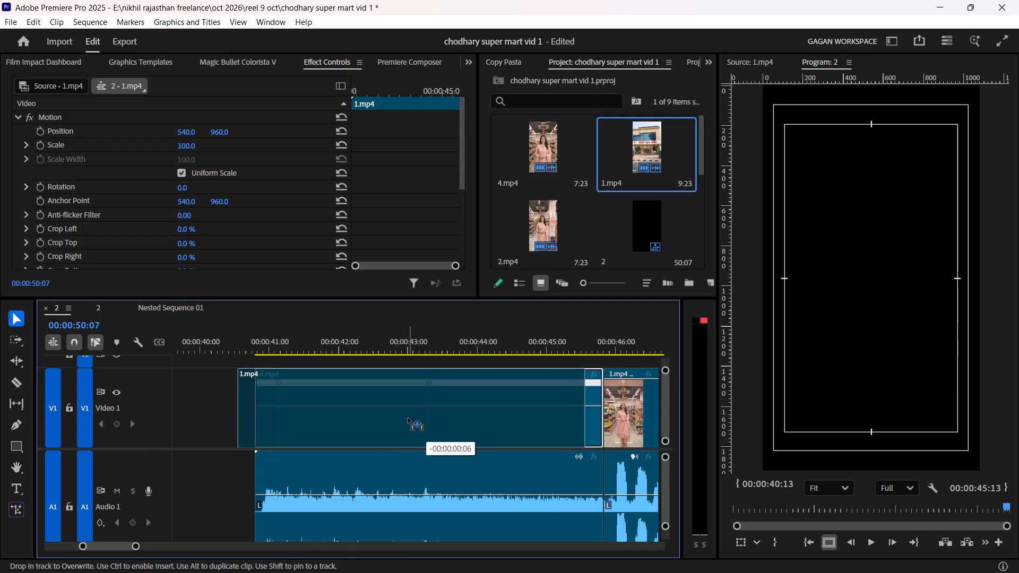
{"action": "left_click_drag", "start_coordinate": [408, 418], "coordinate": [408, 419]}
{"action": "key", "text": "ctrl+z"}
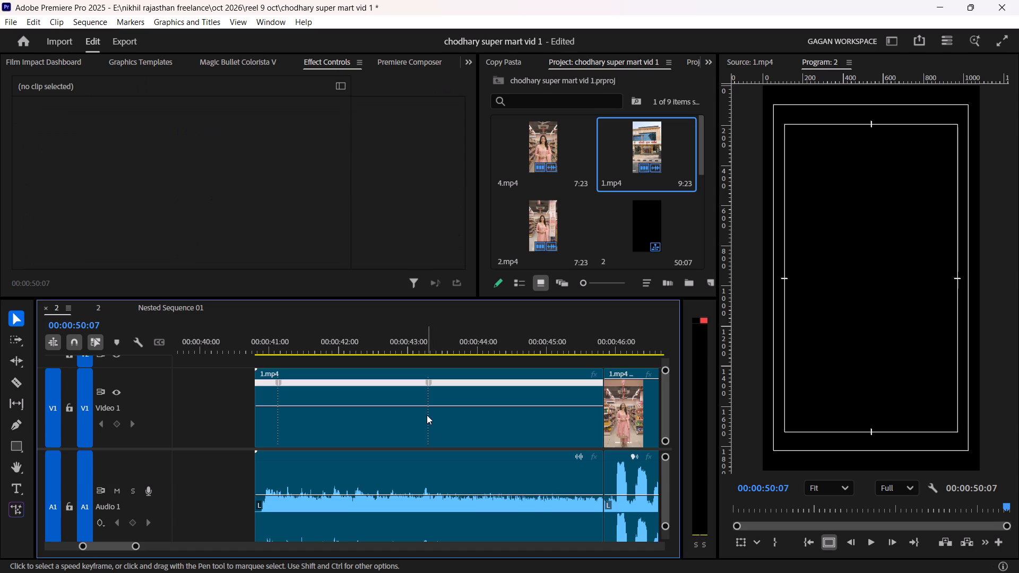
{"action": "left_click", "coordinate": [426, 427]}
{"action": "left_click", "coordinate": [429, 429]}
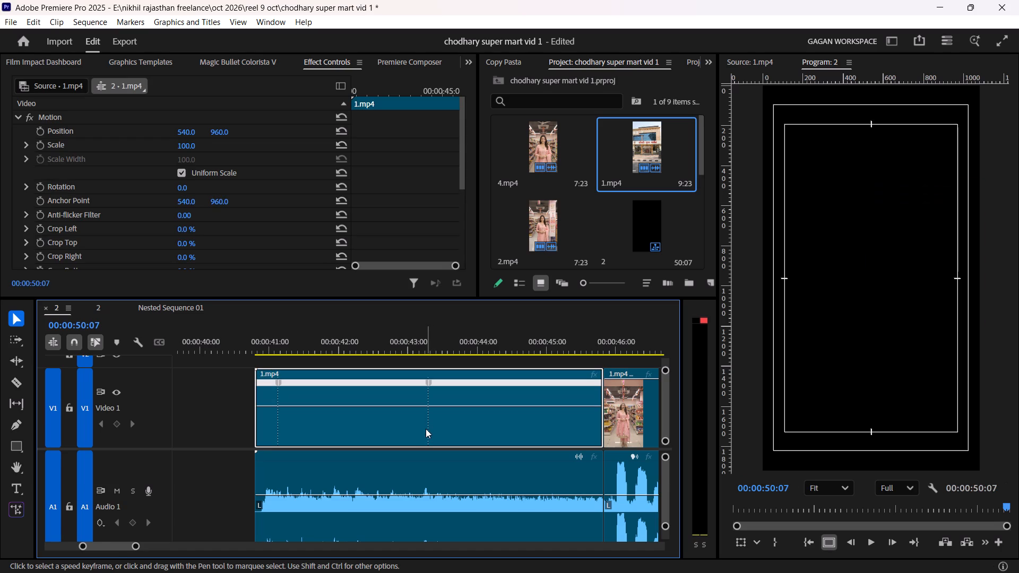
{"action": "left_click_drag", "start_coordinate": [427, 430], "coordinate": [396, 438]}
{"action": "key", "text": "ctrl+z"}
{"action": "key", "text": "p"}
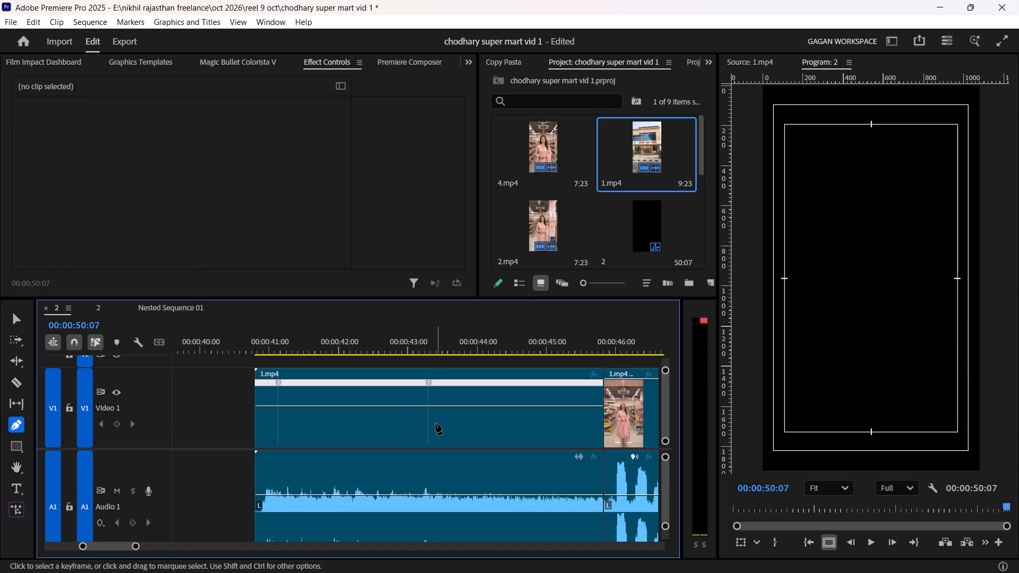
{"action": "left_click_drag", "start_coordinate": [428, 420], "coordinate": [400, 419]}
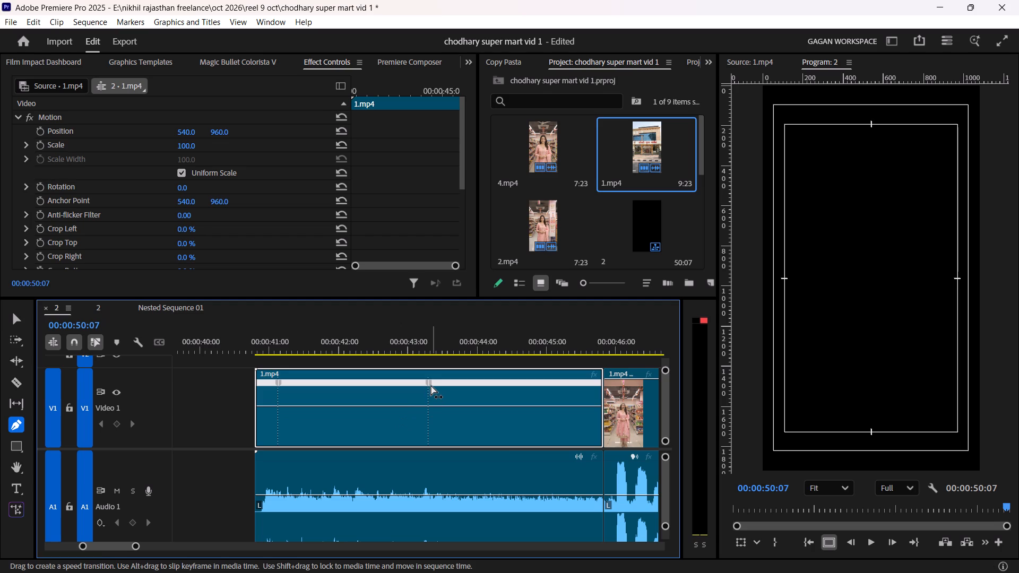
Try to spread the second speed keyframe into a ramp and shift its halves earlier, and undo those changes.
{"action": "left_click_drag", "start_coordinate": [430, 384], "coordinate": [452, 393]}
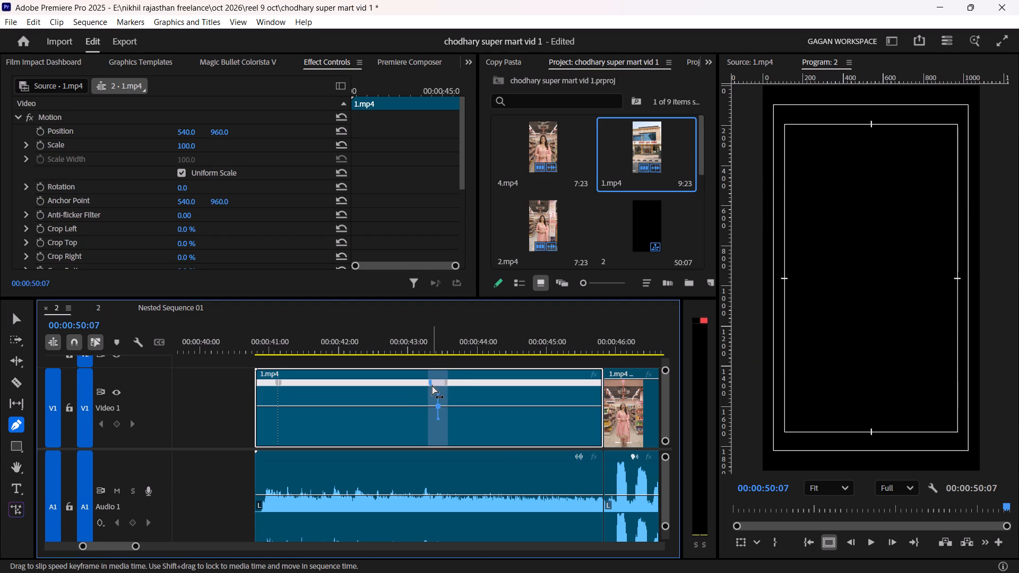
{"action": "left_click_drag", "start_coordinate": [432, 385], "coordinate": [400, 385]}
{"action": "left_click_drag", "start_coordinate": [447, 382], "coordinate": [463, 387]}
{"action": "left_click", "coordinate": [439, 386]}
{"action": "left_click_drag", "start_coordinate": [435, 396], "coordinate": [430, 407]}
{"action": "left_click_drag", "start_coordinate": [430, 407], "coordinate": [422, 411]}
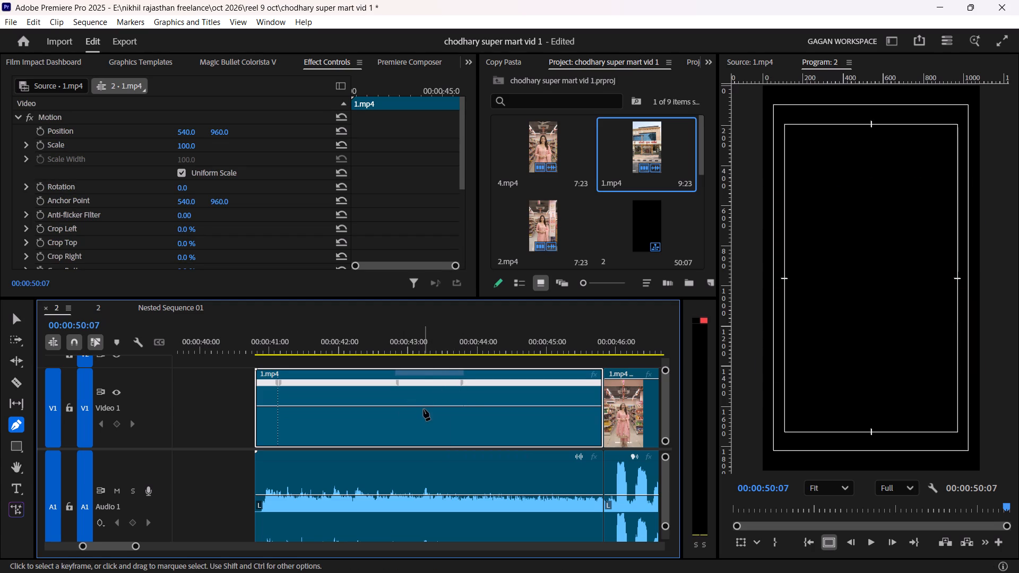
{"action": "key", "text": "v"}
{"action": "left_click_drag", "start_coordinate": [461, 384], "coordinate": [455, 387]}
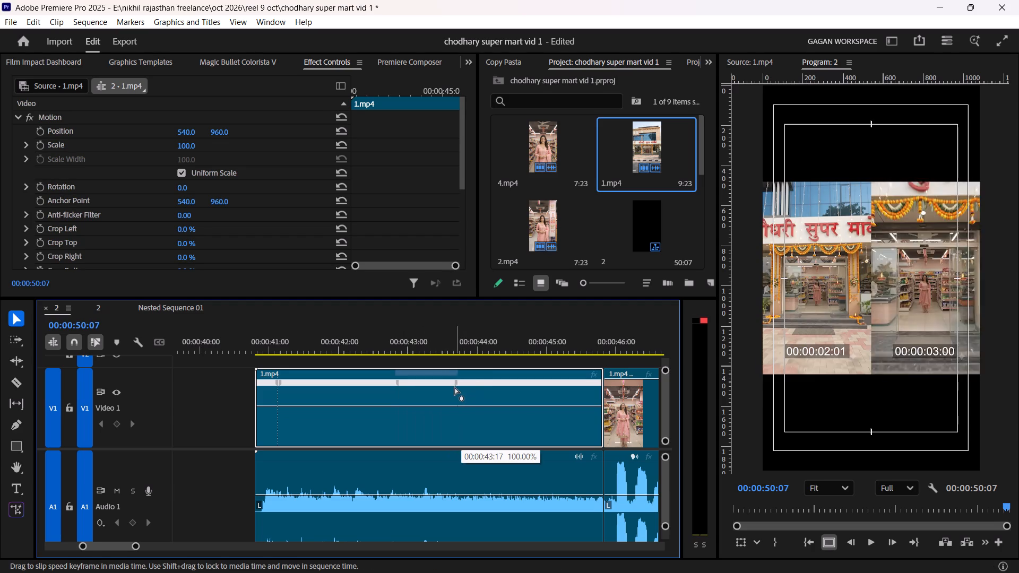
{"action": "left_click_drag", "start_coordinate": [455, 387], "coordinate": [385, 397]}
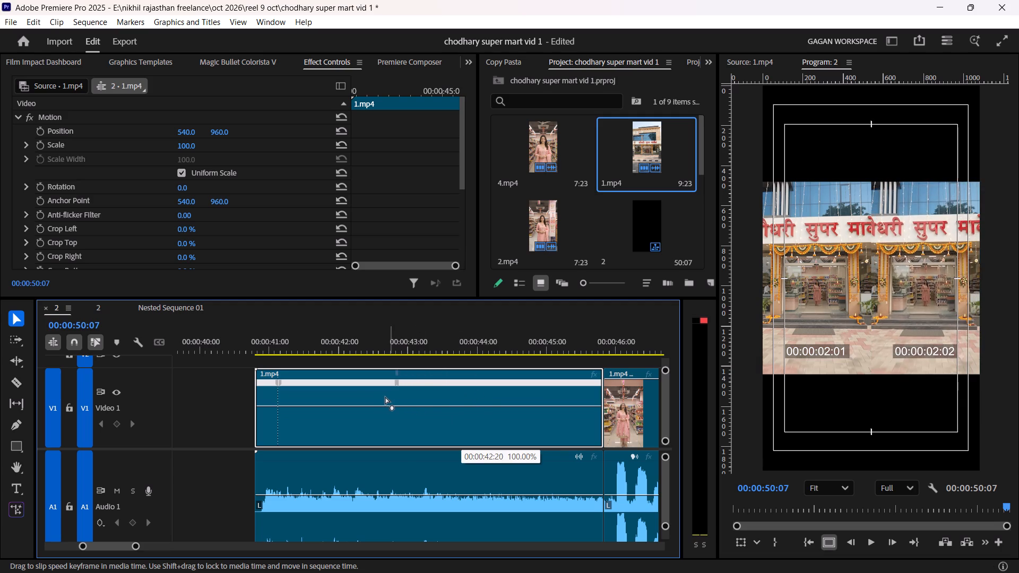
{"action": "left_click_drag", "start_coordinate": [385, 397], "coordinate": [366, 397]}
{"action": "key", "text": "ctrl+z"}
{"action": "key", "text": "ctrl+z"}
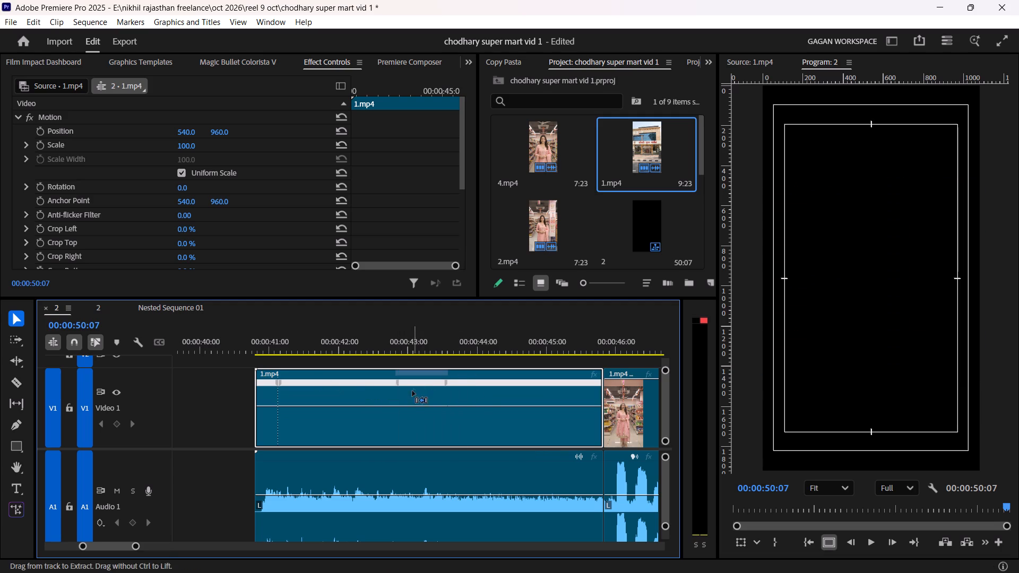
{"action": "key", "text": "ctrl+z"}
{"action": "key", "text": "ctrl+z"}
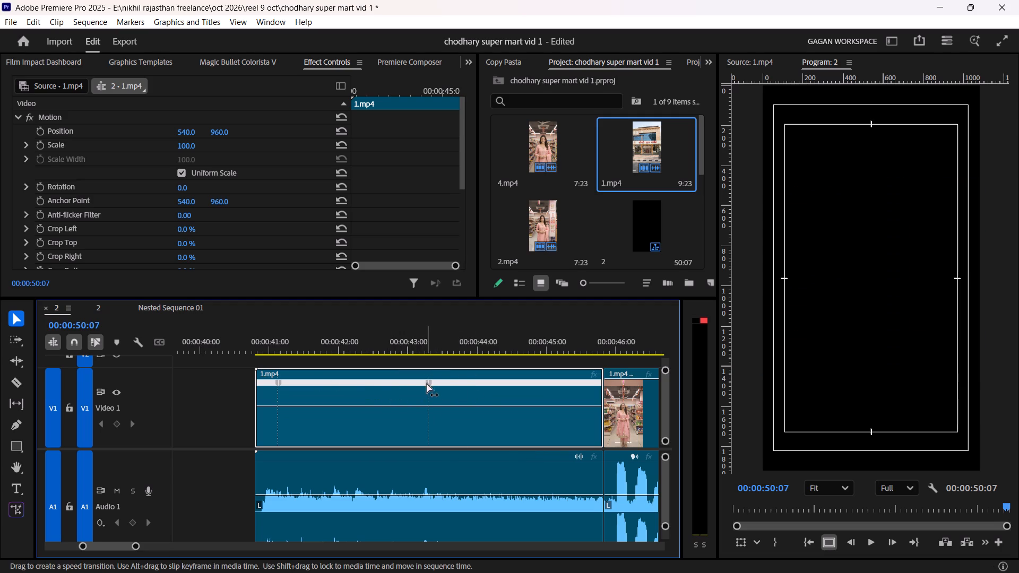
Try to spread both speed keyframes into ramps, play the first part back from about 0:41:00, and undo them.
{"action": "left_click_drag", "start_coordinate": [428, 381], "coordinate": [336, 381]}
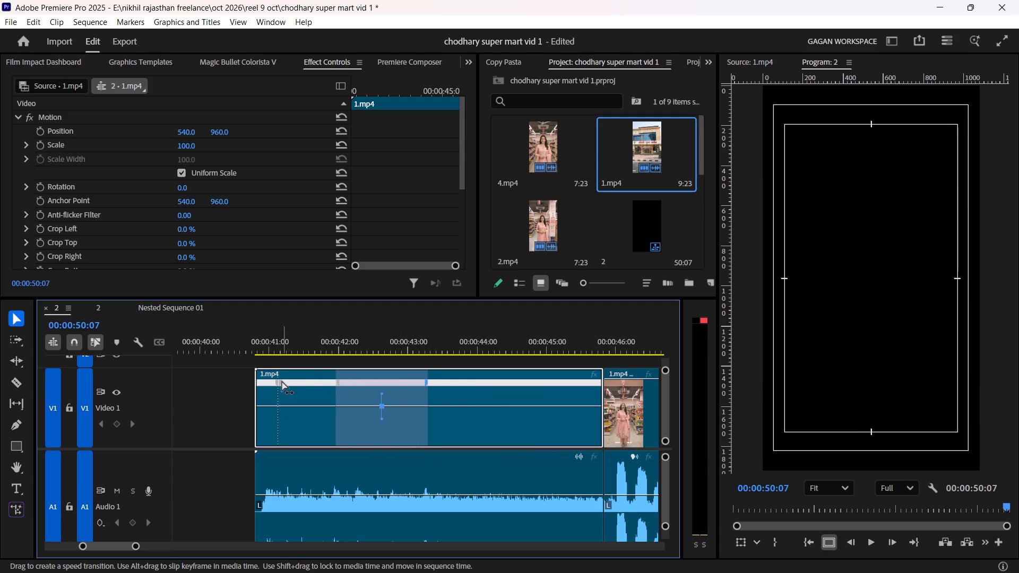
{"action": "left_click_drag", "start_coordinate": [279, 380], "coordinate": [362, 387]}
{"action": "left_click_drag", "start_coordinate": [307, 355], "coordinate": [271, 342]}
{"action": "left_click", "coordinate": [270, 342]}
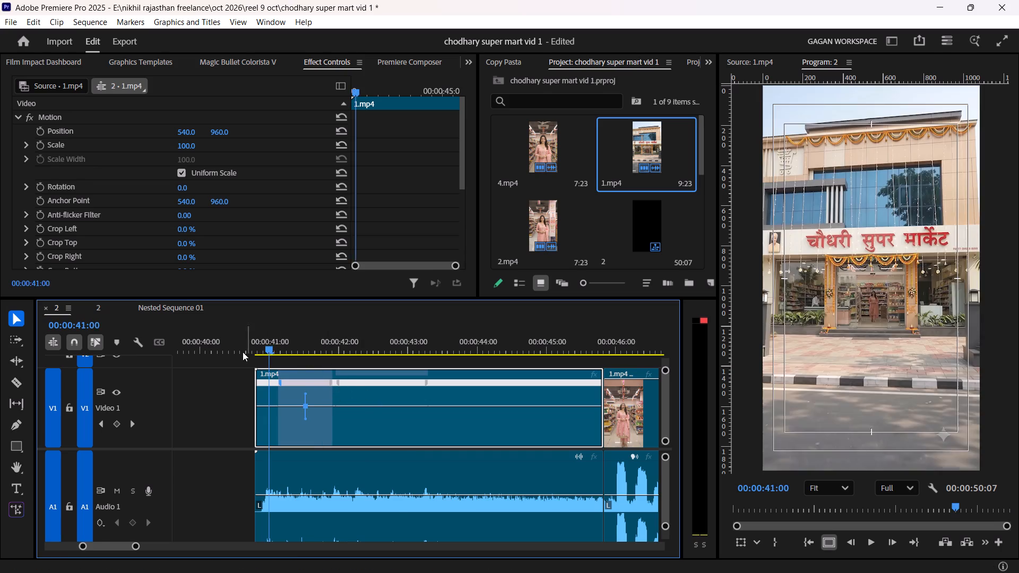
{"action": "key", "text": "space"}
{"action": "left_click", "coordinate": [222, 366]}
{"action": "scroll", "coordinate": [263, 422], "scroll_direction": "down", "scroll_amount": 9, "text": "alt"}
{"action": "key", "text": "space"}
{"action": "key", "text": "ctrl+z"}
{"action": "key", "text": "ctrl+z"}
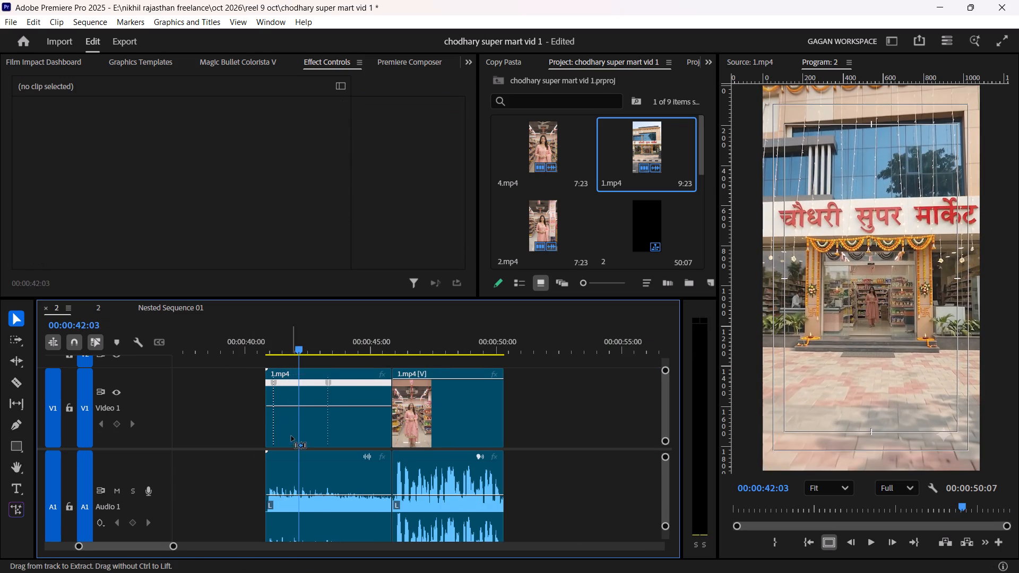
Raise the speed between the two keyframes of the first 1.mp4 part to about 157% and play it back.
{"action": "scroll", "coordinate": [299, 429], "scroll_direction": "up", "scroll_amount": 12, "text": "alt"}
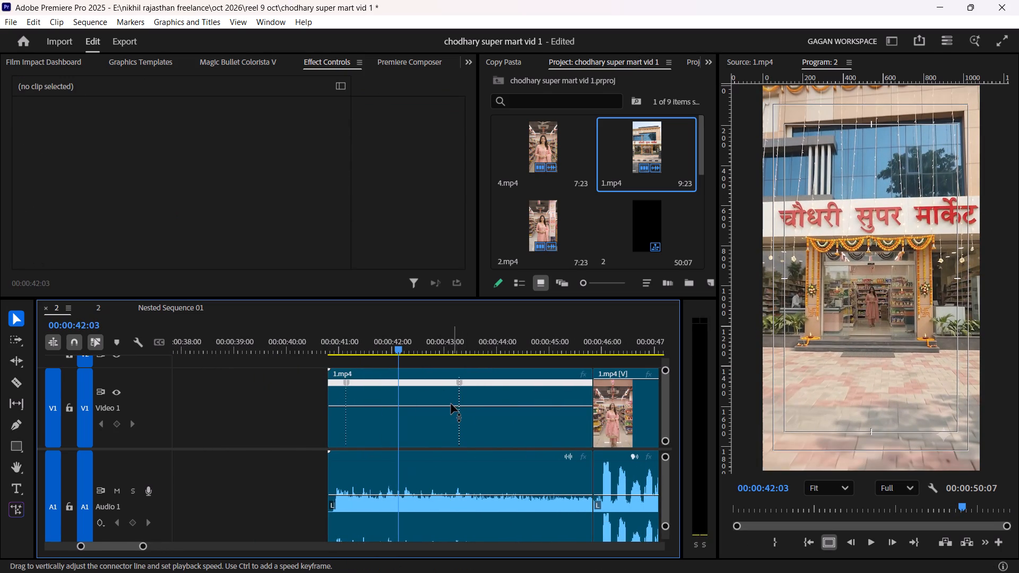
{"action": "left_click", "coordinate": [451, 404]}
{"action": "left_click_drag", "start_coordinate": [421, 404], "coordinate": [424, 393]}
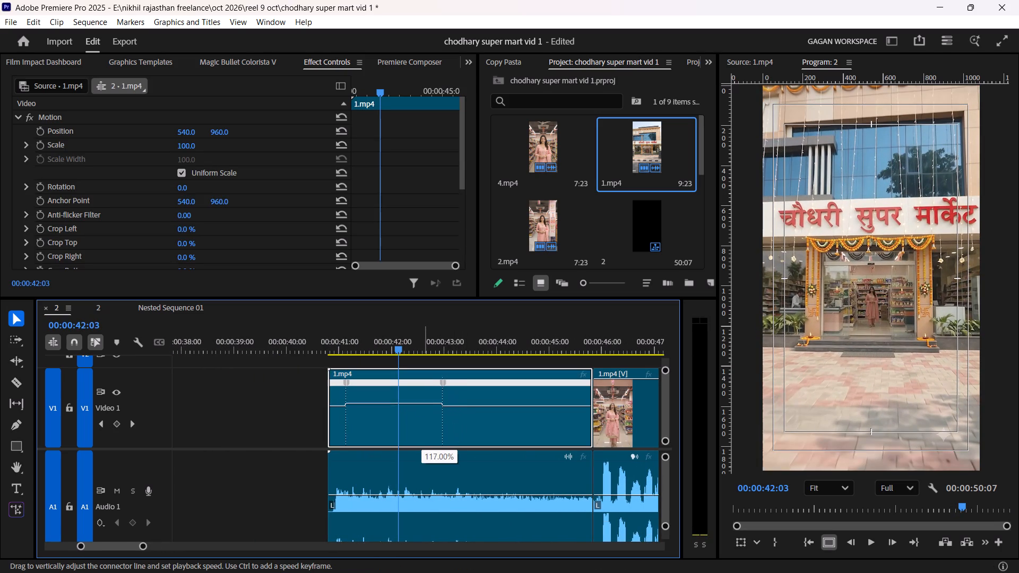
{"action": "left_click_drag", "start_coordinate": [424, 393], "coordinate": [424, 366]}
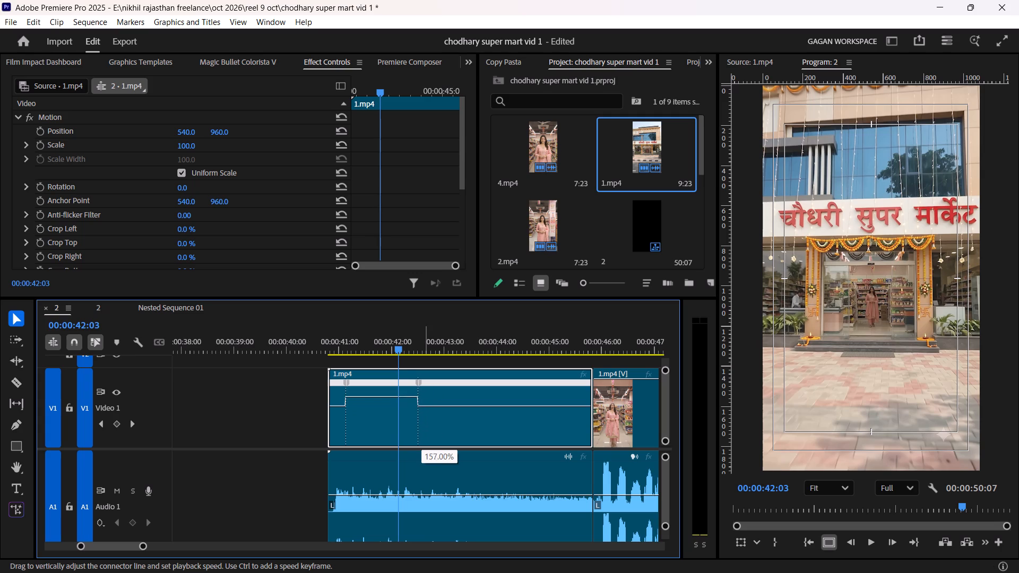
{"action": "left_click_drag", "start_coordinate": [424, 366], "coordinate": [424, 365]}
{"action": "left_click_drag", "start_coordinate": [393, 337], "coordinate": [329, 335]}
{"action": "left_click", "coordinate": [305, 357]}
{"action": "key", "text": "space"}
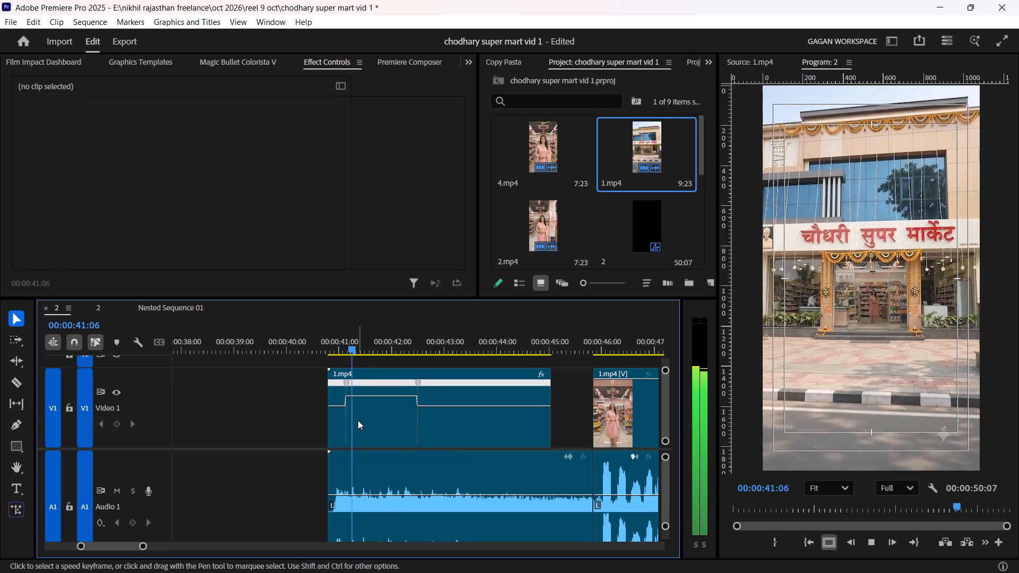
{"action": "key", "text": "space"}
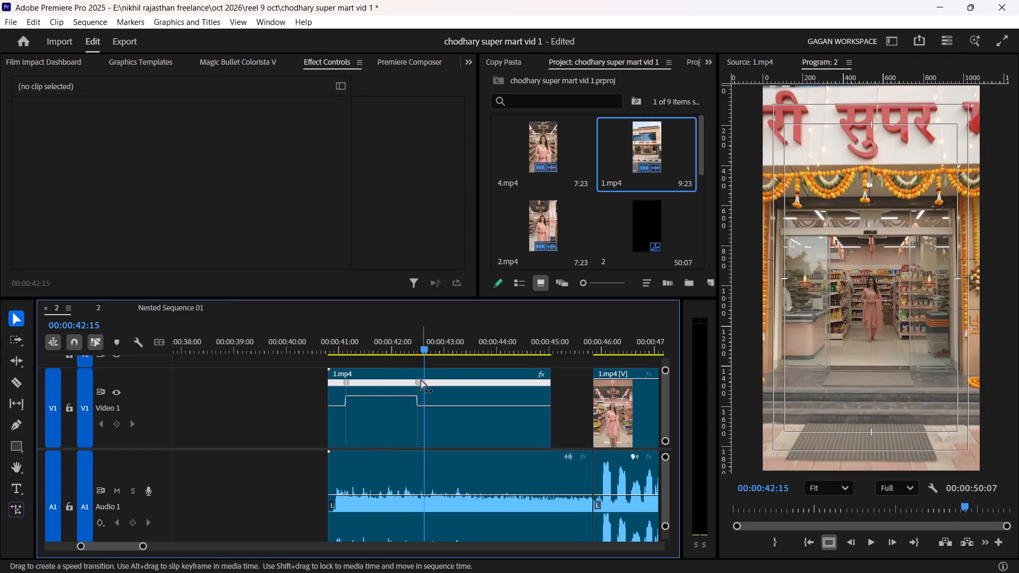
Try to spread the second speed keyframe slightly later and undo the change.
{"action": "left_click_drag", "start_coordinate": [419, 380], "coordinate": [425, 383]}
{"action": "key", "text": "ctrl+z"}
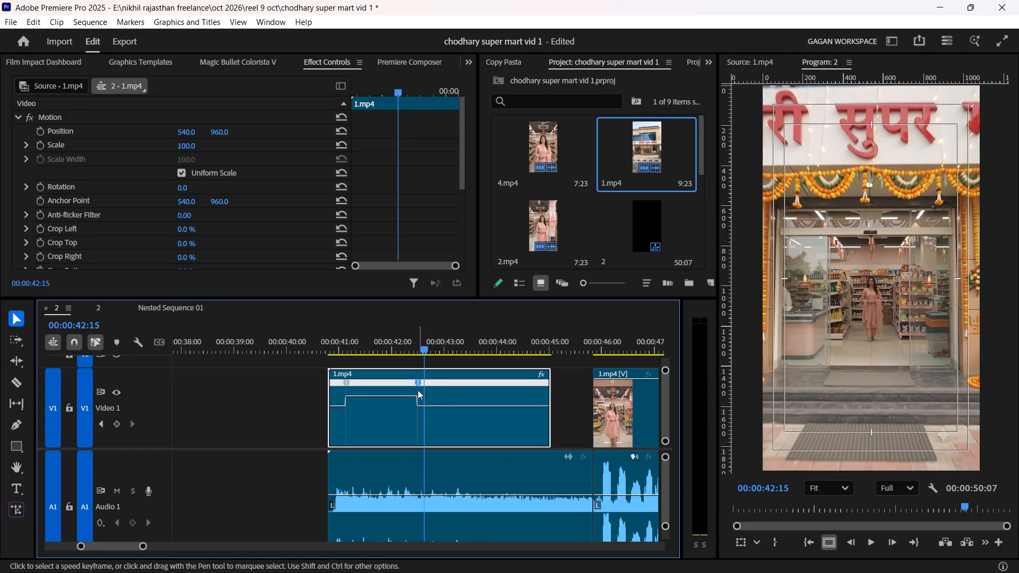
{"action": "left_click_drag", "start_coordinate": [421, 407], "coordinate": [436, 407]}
Raise the speed between the two keyframes to about 194% and play the first part back from its start.
{"action": "left_click_drag", "start_coordinate": [411, 394], "coordinate": [412, 371]}
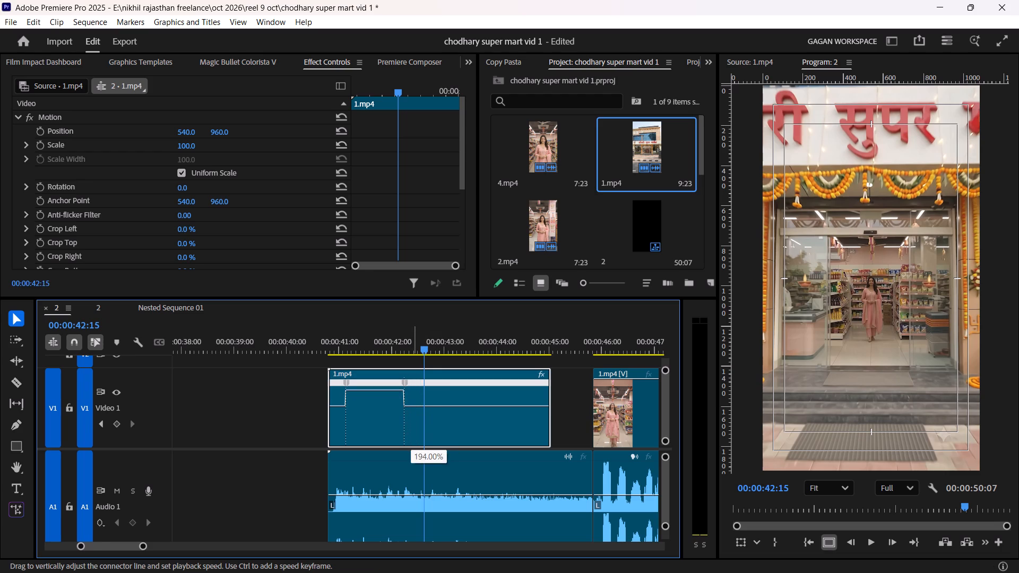
{"action": "left_click_drag", "start_coordinate": [412, 371], "coordinate": [412, 369]}
{"action": "left_click_drag", "start_coordinate": [373, 344], "coordinate": [329, 340]}
{"action": "left_click", "coordinate": [298, 378]}
{"action": "key", "text": "space"}
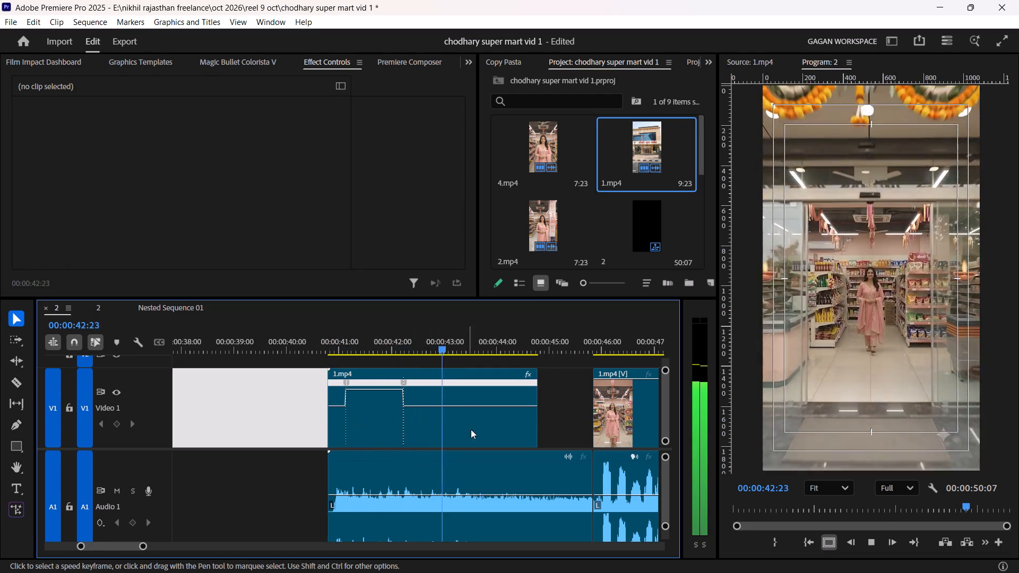
{"action": "scroll", "coordinate": [519, 440], "scroll_direction": "down", "scroll_amount": 5, "text": "alt"}
{"action": "key", "text": "space"}
Trim the end of the first 1.mp4 part's audio on A1 back to the end of its sped-up video.
{"action": "left_click", "coordinate": [564, 468]}
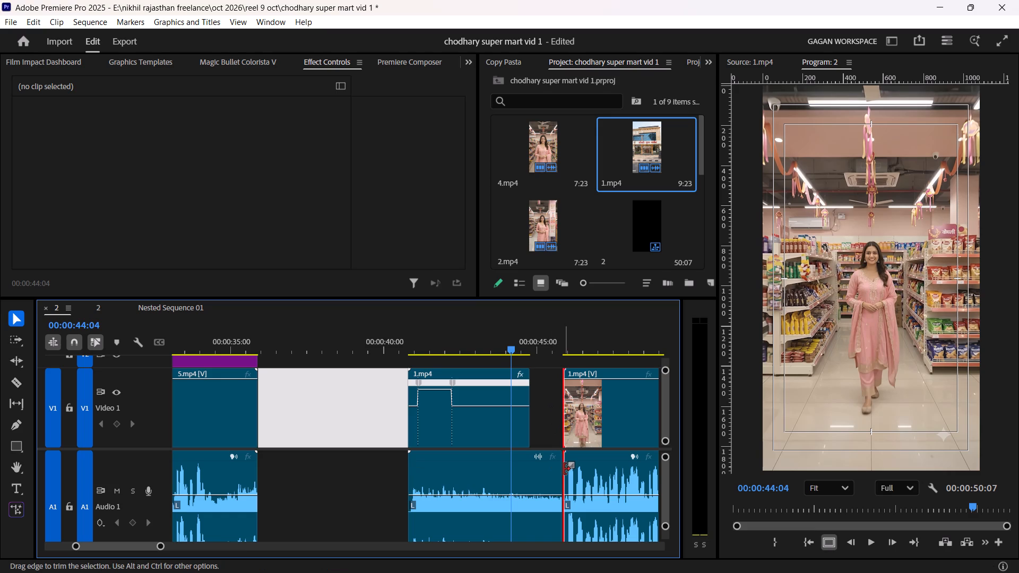
{"action": "left_click_drag", "start_coordinate": [558, 462], "coordinate": [536, 459]}
{"action": "key", "text": "ctrl+z"}
{"action": "left_click_drag", "start_coordinate": [558, 457], "coordinate": [541, 456]}
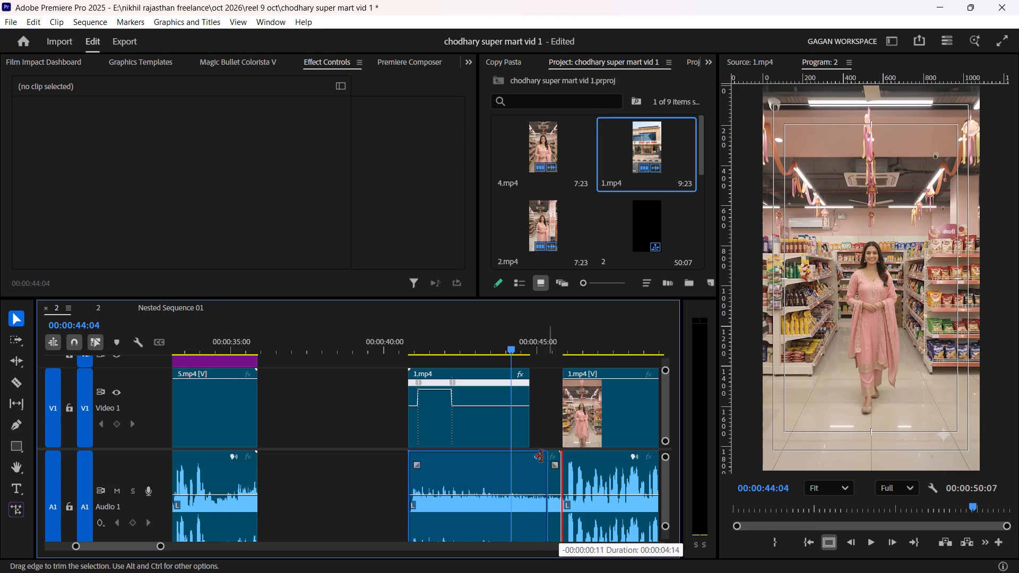
{"action": "left_click_drag", "start_coordinate": [541, 456], "coordinate": [532, 455]}
Ripple delete the gap between the two new 1.mp4 parts.
{"action": "right_click", "coordinate": [530, 411]}
{"action": "right_click", "coordinate": [545, 415]}
{"action": "right_click", "coordinate": [544, 392]}
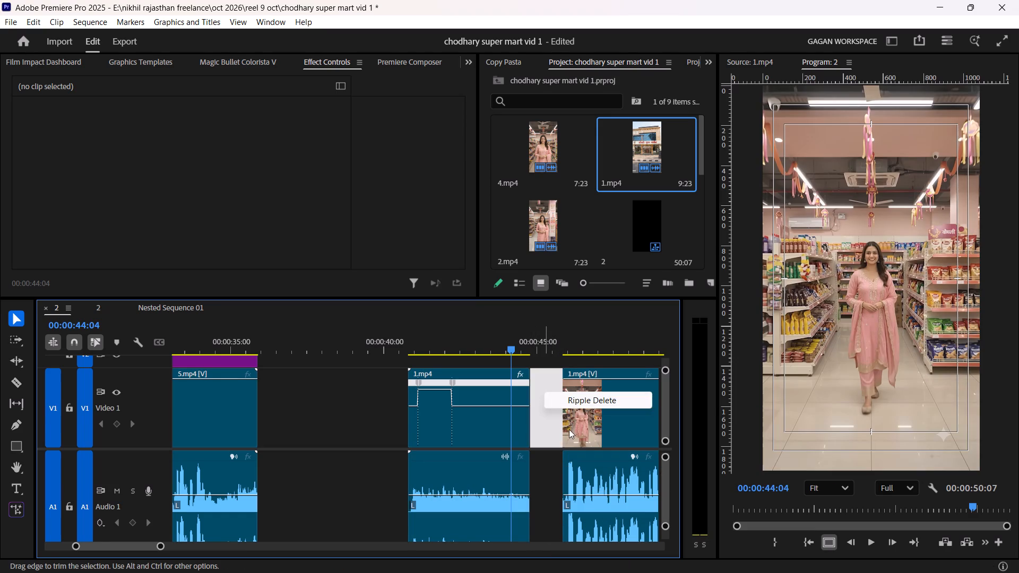
{"action": "left_click", "coordinate": [569, 401]}
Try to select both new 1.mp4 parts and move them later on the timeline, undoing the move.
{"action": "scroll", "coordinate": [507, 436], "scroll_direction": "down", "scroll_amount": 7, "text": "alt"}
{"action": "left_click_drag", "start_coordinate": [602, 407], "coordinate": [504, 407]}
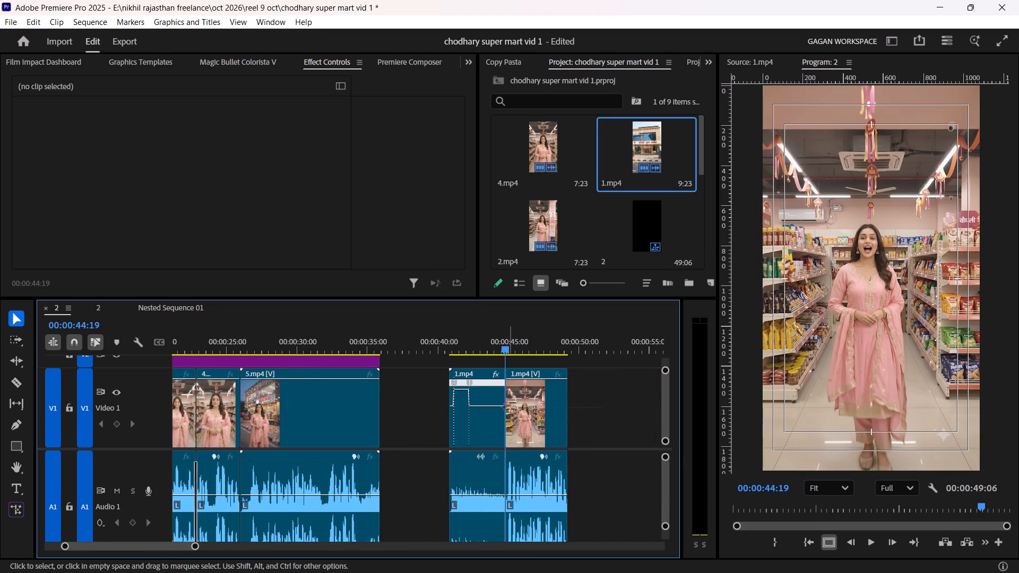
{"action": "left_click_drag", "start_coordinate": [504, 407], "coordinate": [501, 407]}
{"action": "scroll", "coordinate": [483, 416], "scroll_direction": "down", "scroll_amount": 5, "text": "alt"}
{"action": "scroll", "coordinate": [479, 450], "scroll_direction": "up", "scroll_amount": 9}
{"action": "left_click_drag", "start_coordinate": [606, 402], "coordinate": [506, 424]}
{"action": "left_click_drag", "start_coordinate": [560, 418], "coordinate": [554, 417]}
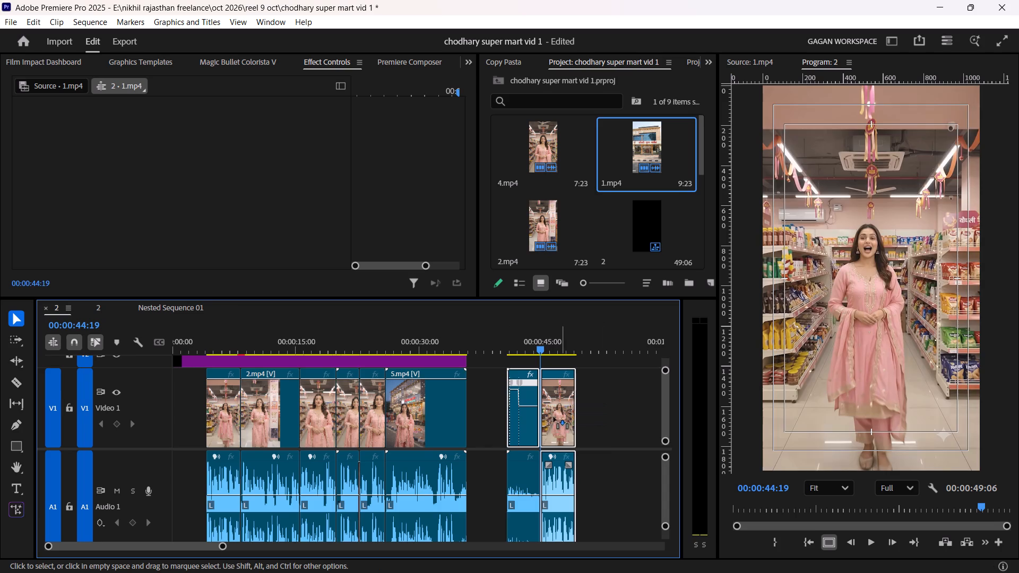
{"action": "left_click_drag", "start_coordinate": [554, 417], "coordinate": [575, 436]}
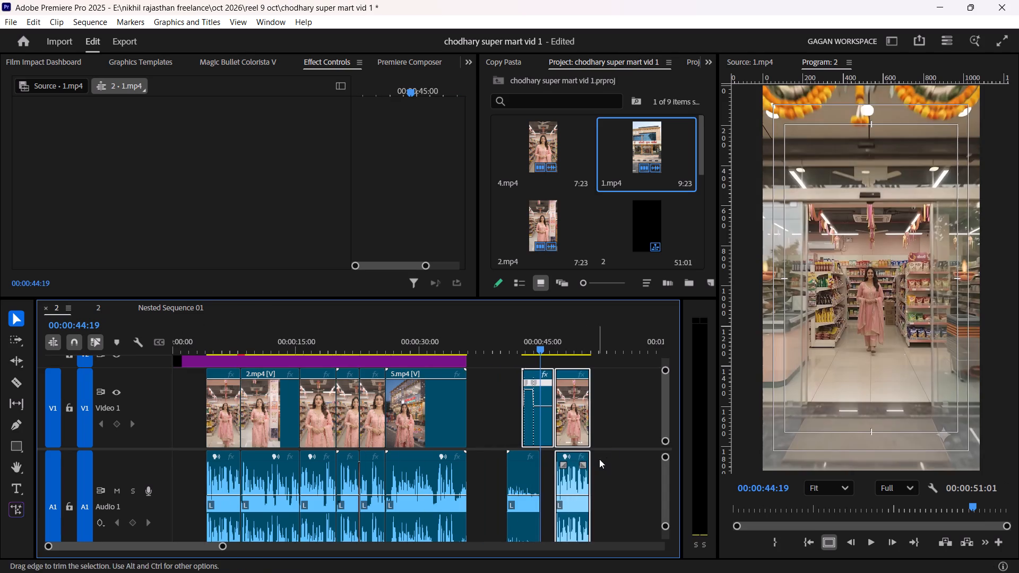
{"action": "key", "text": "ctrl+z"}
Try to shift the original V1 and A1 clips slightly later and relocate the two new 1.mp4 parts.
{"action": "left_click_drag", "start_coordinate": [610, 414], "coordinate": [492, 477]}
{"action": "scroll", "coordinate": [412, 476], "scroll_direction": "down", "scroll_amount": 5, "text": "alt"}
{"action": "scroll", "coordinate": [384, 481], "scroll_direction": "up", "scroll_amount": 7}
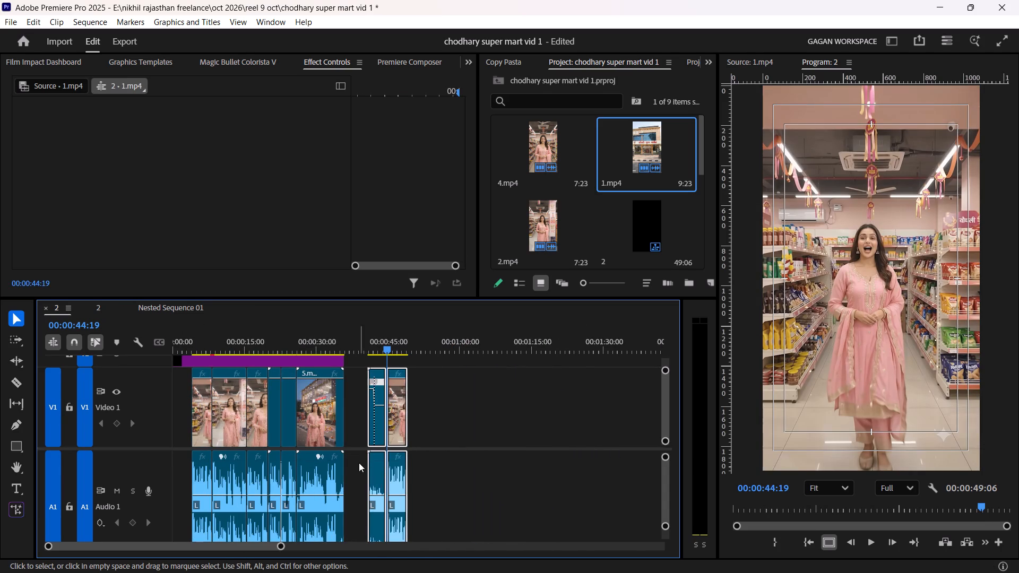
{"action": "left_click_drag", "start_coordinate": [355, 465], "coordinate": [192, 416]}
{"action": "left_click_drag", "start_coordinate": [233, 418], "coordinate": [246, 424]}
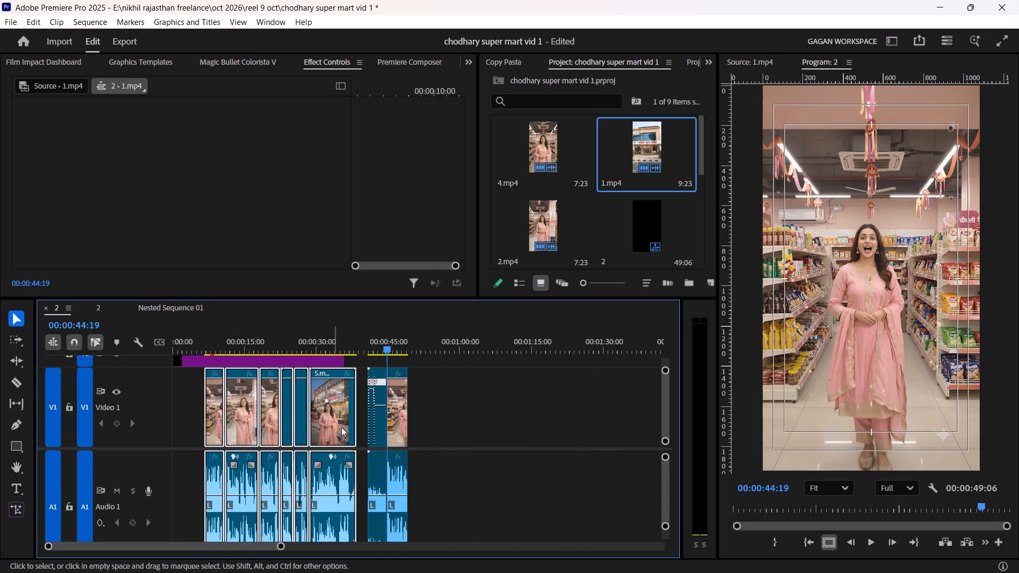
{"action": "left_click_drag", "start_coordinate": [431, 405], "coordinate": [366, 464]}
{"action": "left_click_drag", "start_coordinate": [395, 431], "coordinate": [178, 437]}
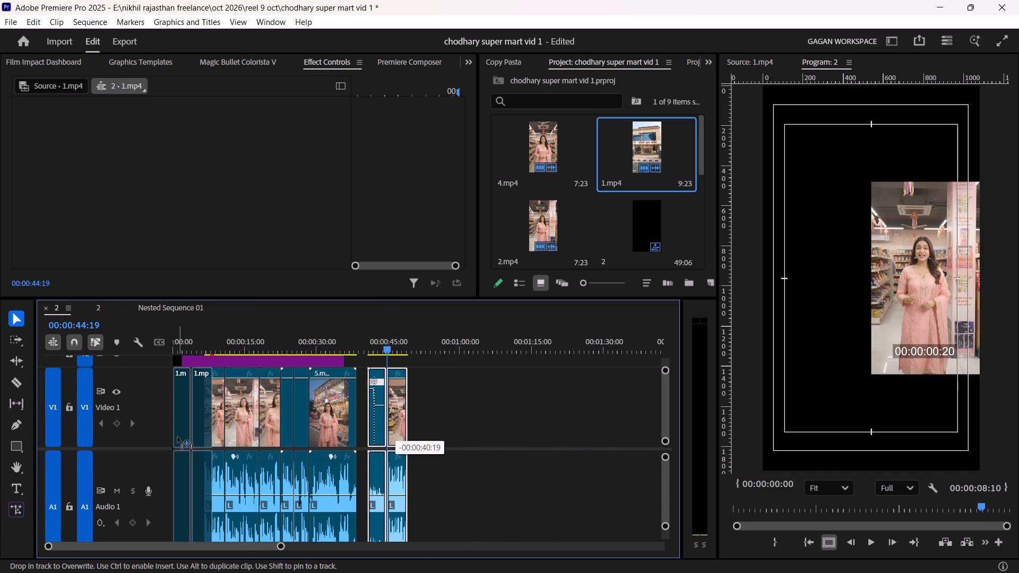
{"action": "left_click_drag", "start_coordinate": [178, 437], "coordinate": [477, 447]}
Maximize the timeline panel so all tracks are in view.
{"action": "scroll", "coordinate": [319, 456], "scroll_direction": "up", "scroll_amount": 11, "text": "alt"}
{"action": "key", "text": "grave"}
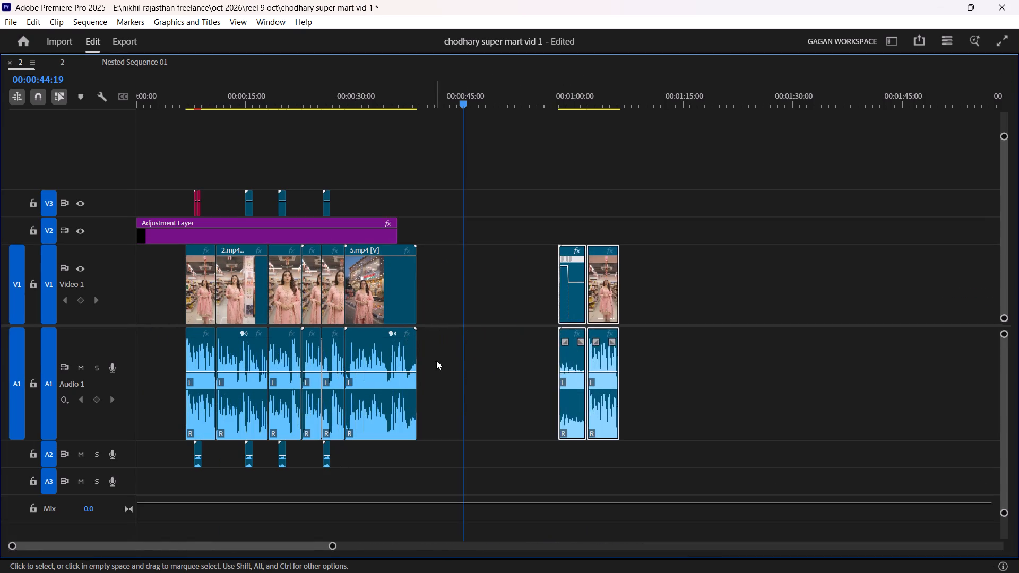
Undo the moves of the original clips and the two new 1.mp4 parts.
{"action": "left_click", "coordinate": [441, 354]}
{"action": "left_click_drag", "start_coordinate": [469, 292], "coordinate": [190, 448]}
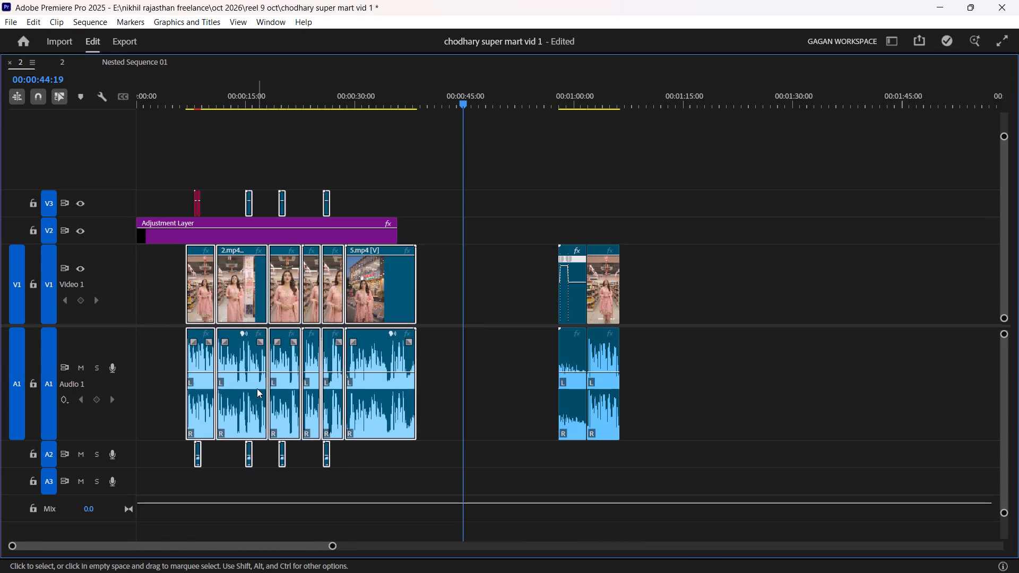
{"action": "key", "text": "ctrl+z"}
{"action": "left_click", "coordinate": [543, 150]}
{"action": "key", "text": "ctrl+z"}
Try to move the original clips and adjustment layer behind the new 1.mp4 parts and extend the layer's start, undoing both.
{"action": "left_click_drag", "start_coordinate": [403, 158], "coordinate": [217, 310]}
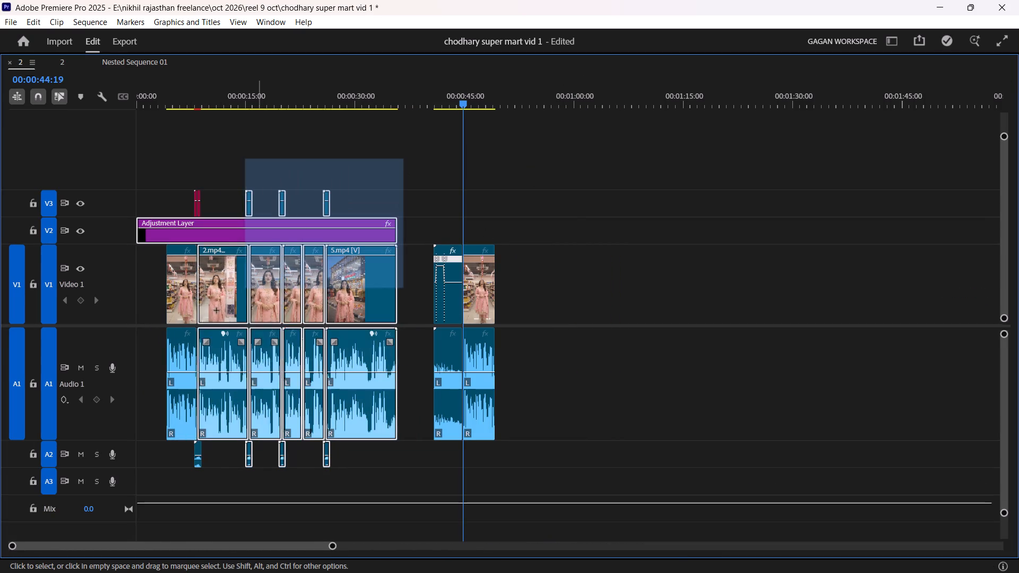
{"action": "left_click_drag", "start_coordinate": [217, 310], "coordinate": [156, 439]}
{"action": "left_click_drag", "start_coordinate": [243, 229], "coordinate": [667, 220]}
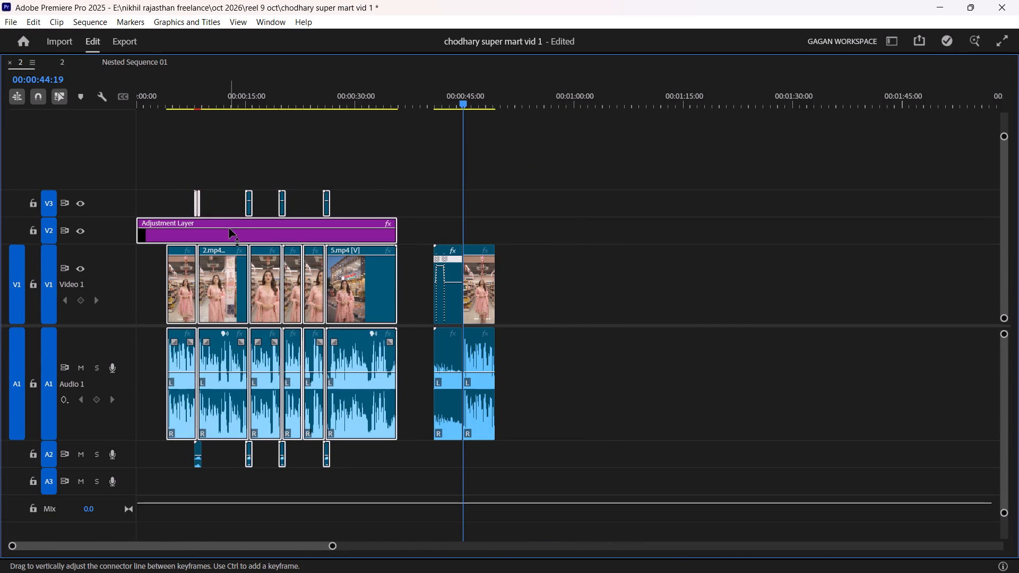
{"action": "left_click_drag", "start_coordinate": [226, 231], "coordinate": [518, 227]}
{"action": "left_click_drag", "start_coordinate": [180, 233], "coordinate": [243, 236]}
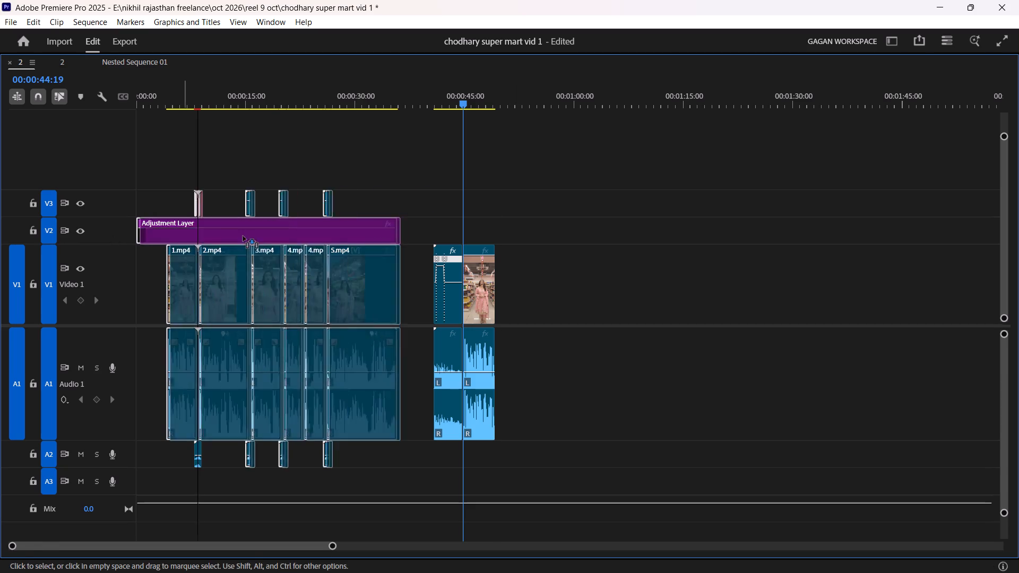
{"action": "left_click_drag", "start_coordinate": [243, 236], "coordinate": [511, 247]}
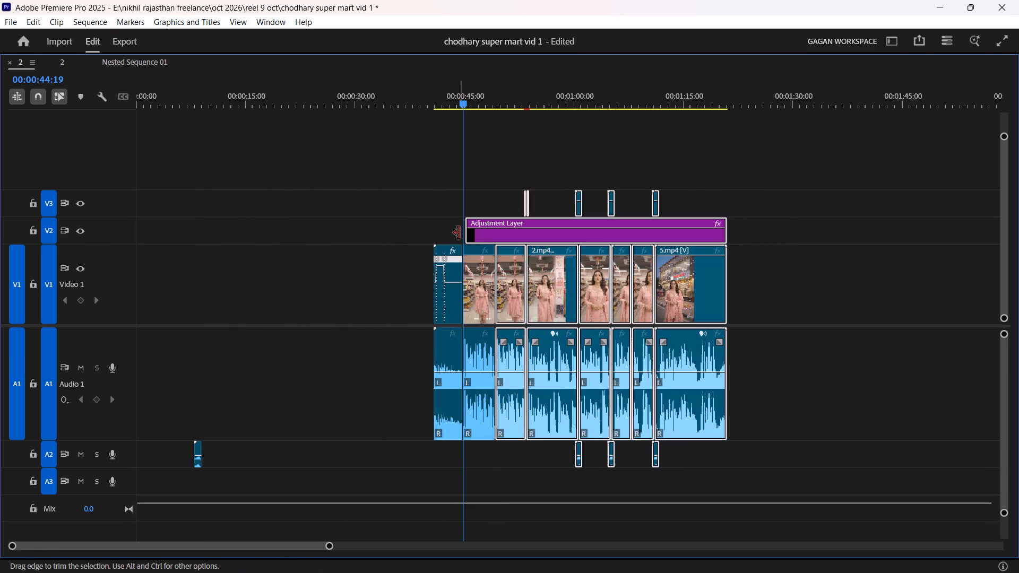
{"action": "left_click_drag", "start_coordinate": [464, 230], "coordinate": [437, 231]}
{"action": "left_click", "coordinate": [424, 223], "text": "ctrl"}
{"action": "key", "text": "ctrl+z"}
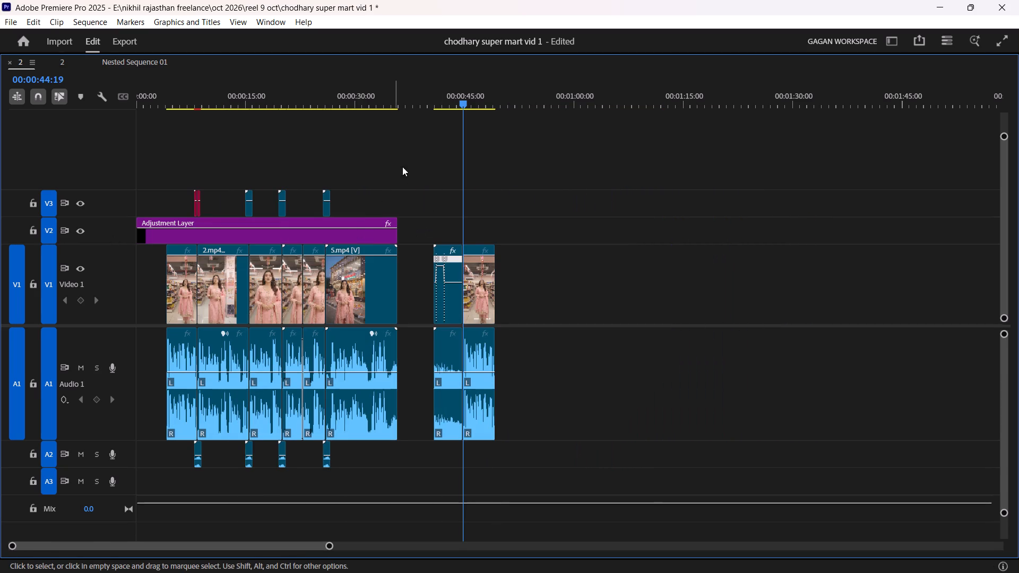
Move all the original clips and their adjustment layer so the layer starts directly behind the speed-ramped 1.mp4 part at 00:00:44:19.
{"action": "left_click_drag", "start_coordinate": [410, 158], "coordinate": [0, 572]}
{"action": "left_click_drag", "start_coordinate": [236, 235], "coordinate": [586, 217]}
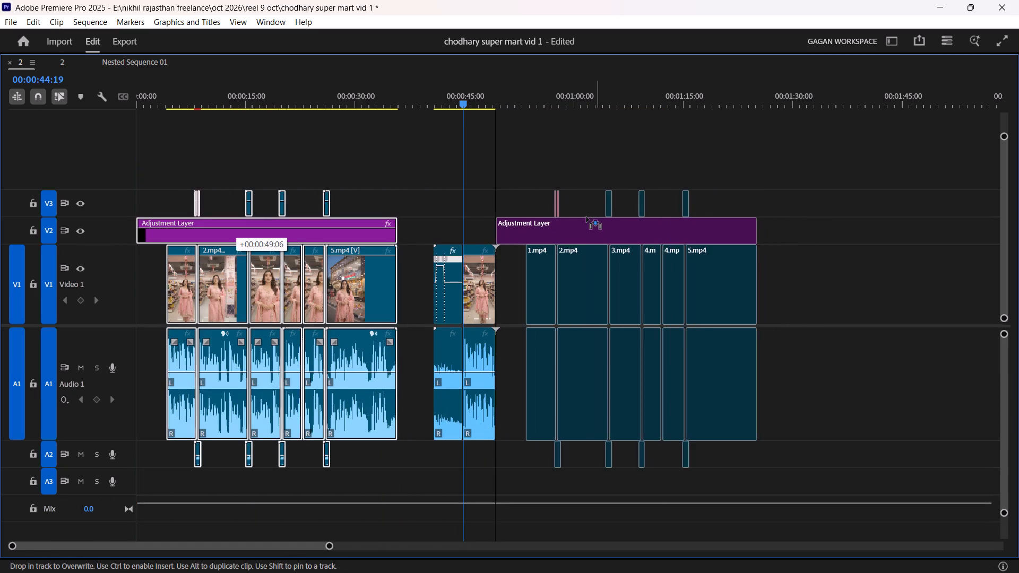
{"action": "left_click_drag", "start_coordinate": [586, 217], "coordinate": [563, 224]}
Extend the adjustment layer's start back to the beginning of the speed-ramped 1.mp4 clip.
{"action": "left_click_drag", "start_coordinate": [462, 230], "coordinate": [443, 230]}
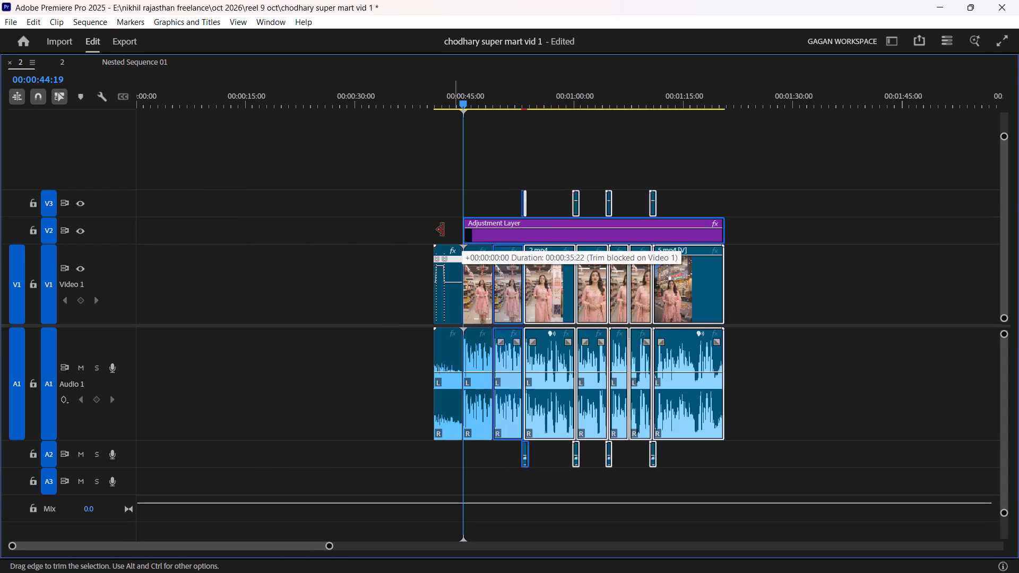
{"action": "left_click_drag", "start_coordinate": [443, 230], "coordinate": [434, 230]}
{"action": "left_click", "coordinate": [433, 230]}
{"action": "left_click_drag", "start_coordinate": [471, 229], "coordinate": [440, 229]}
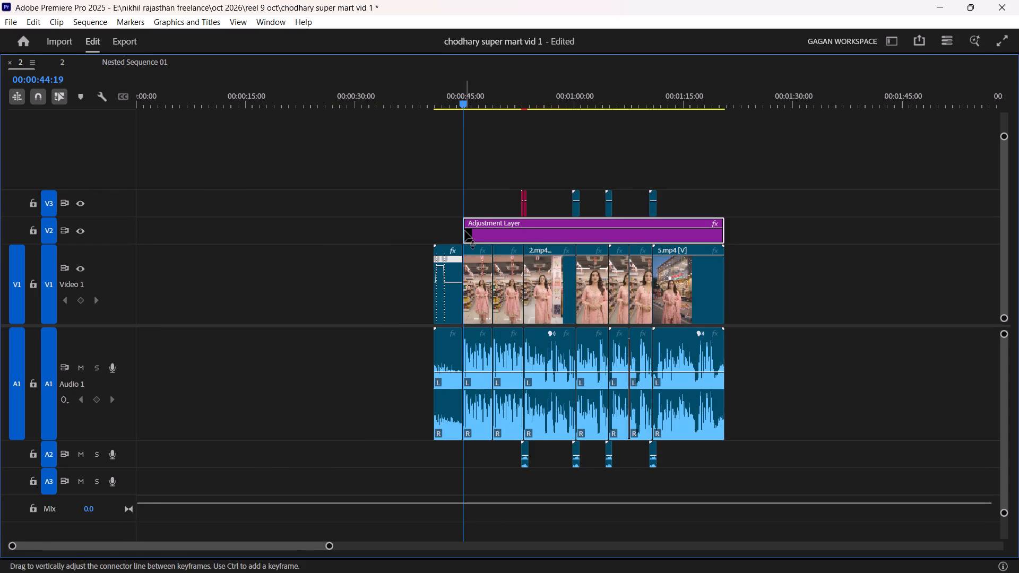
{"action": "left_click_drag", "start_coordinate": [459, 224], "coordinate": [431, 221]}
Ripple-delete the empty gap ahead of the edit so it starts at 00:00:00:00, and restore the timeline panel's normal size.
{"action": "left_click_drag", "start_coordinate": [737, 133], "coordinate": [398, 318]}
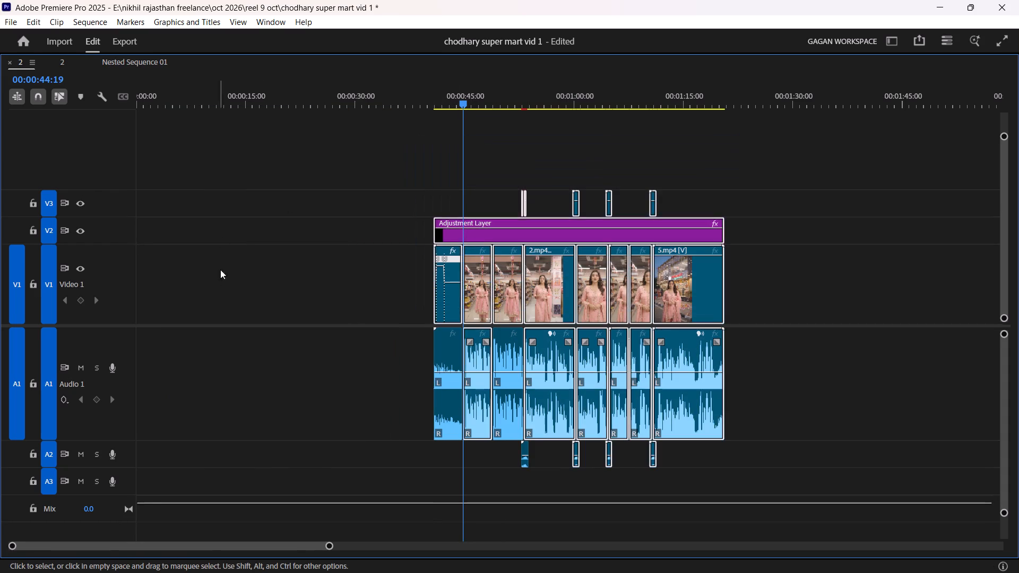
{"action": "right_click", "coordinate": [239, 235]}
{"action": "left_click", "coordinate": [273, 240]}
{"action": "left_click", "coordinate": [211, 181]}
{"action": "key", "text": "grave"}
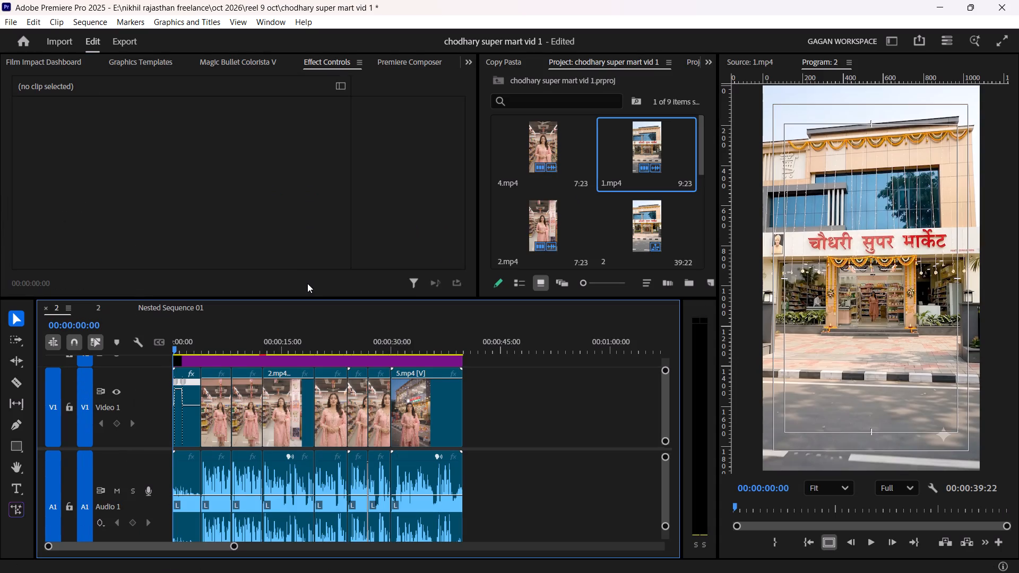
Play the opening, delete the repeated 1.mp4 clip before 2.mp4 along with its audio, and close the gap.
{"action": "key", "text": "space"}
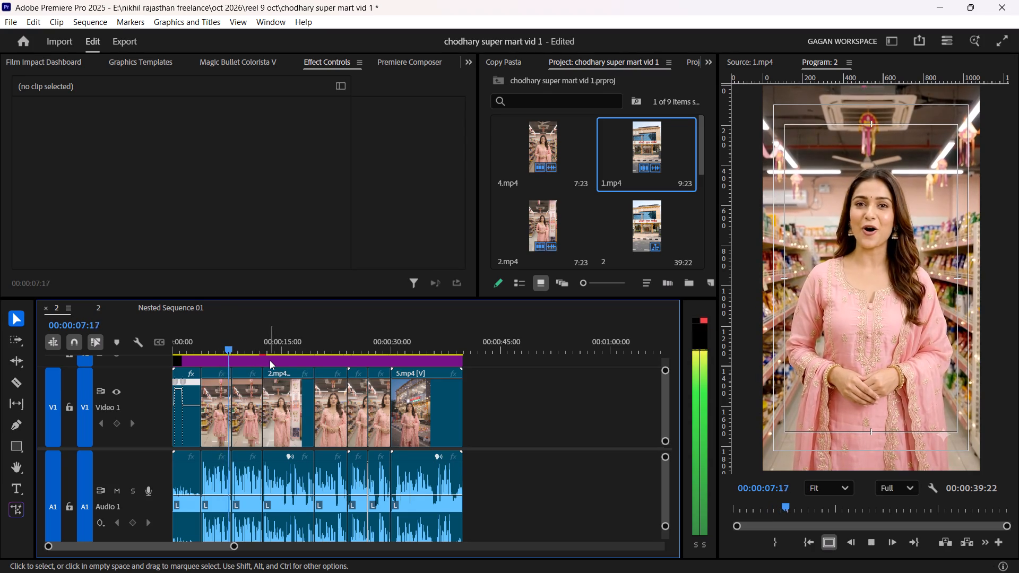
{"action": "scroll", "coordinate": [231, 412], "scroll_direction": "up", "scroll_amount": 20, "text": "alt"}
{"action": "scroll", "coordinate": [231, 412], "scroll_direction": "up", "scroll_amount": 7, "text": "alt"}
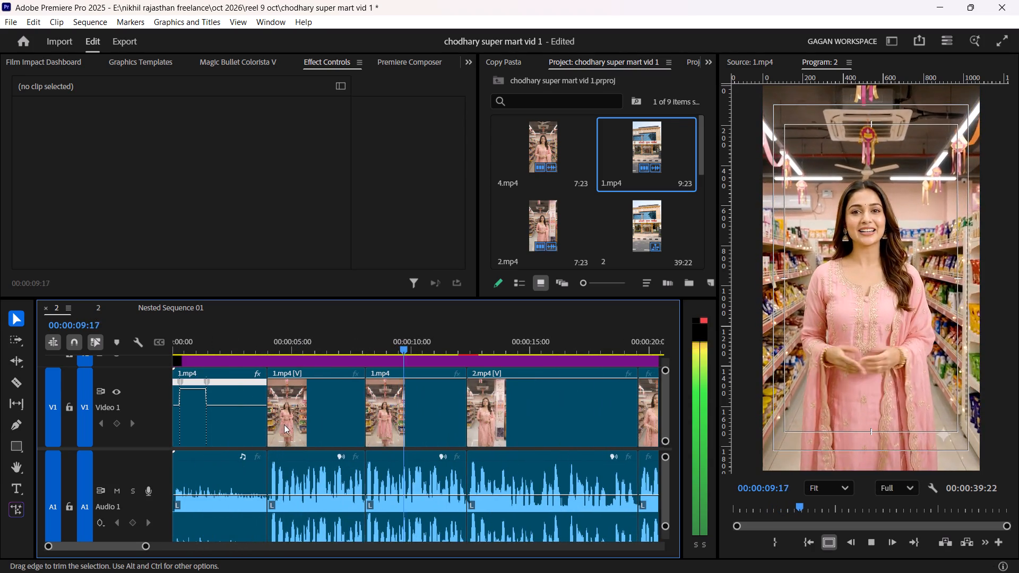
{"action": "key", "text": "space"}
{"action": "left_click", "coordinate": [383, 423]}
{"action": "left_click_drag", "start_coordinate": [405, 412], "coordinate": [408, 431]}
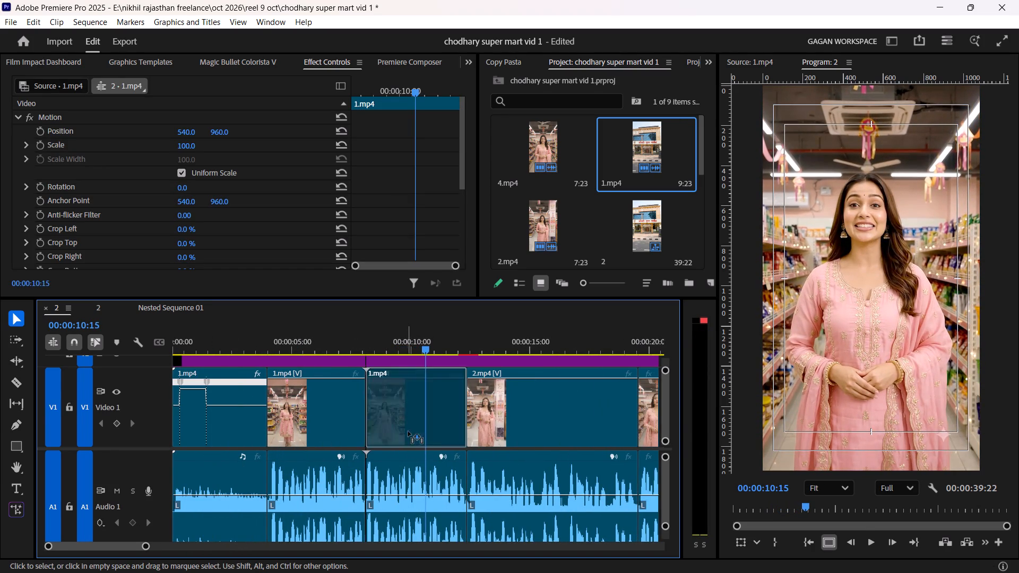
{"action": "left_click_drag", "start_coordinate": [408, 431], "coordinate": [409, 466]}
{"action": "key", "text": "Delete"}
{"action": "left_click", "coordinate": [411, 476]}
{"action": "key", "text": "Delete"}
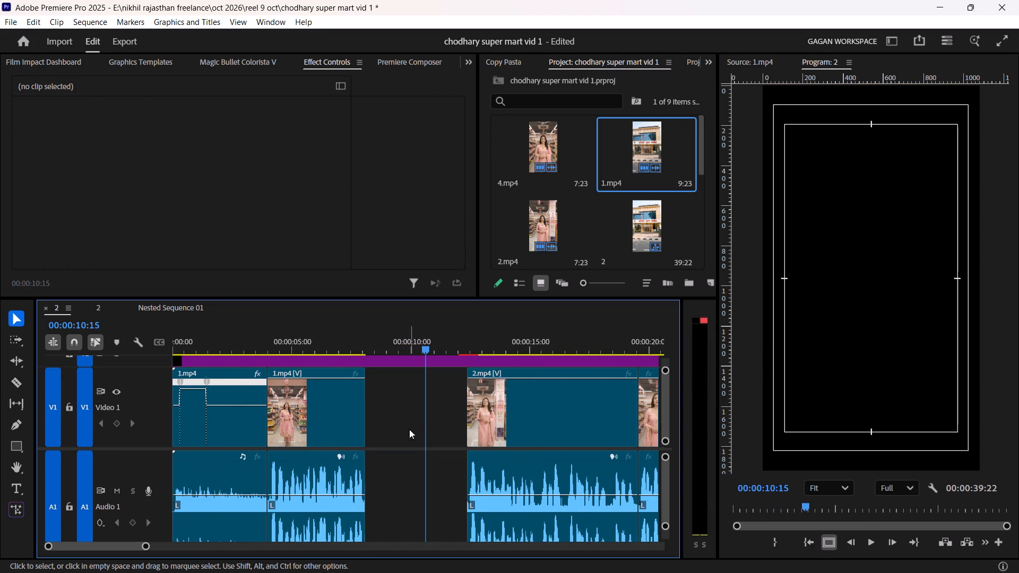
{"action": "right_click", "coordinate": [409, 412]}
{"action": "left_click", "coordinate": [464, 411]}
{"action": "left_click", "coordinate": [442, 415]}
Play on through the edit and delete the audio transition between the two 4.mp4 clips.
{"action": "left_click_drag", "start_coordinate": [393, 341], "coordinate": [334, 344]}
{"action": "key", "text": "space"}
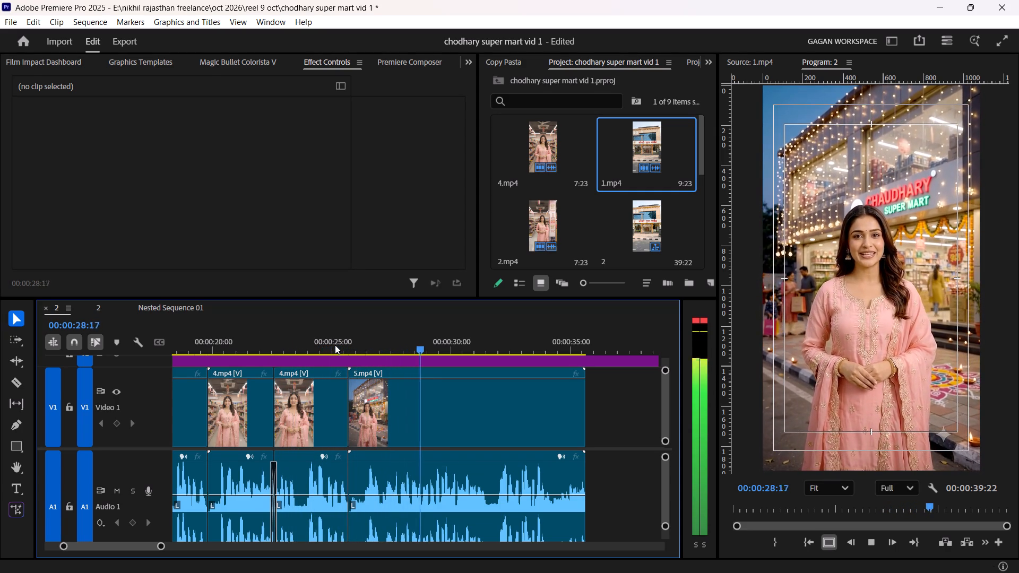
{"action": "key", "text": "space"}
{"action": "scroll", "coordinate": [274, 436], "scroll_direction": "up", "scroll_amount": 17, "text": "alt"}
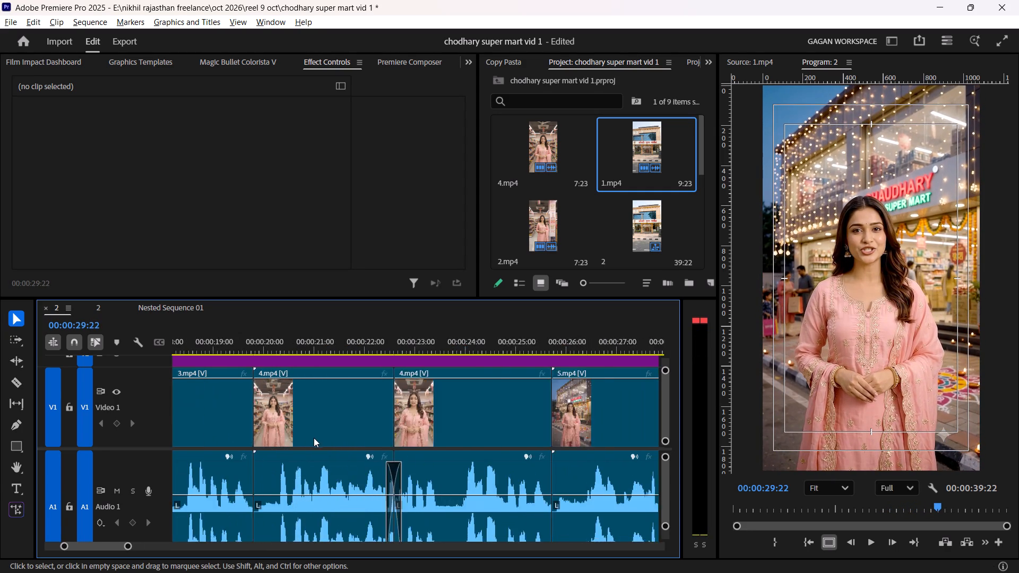
{"action": "scroll", "coordinate": [314, 438], "scroll_direction": "up", "scroll_amount": 4, "text": "alt"}
{"action": "left_click", "coordinate": [507, 475]}
{"action": "key", "text": "Delete"}
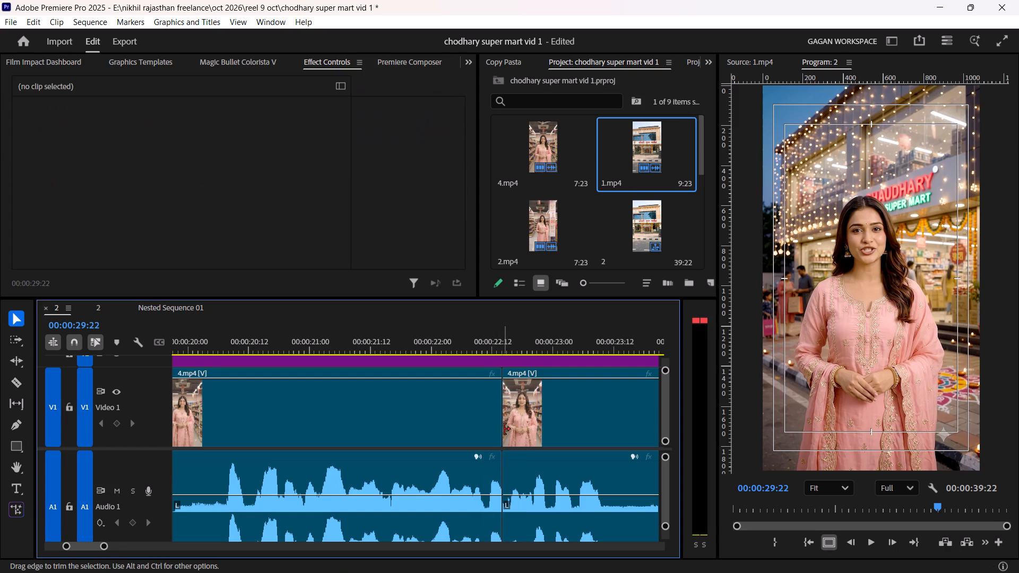
Add a Cross Dissolve between the two 4.mp4 video clips without an audio transition, and shorten it to 10 frames.
{"action": "right_click", "coordinate": [509, 416]}
{"action": "left_click", "coordinate": [558, 499]}
{"action": "scroll", "coordinate": [537, 459], "scroll_direction": "down", "scroll_amount": 6}
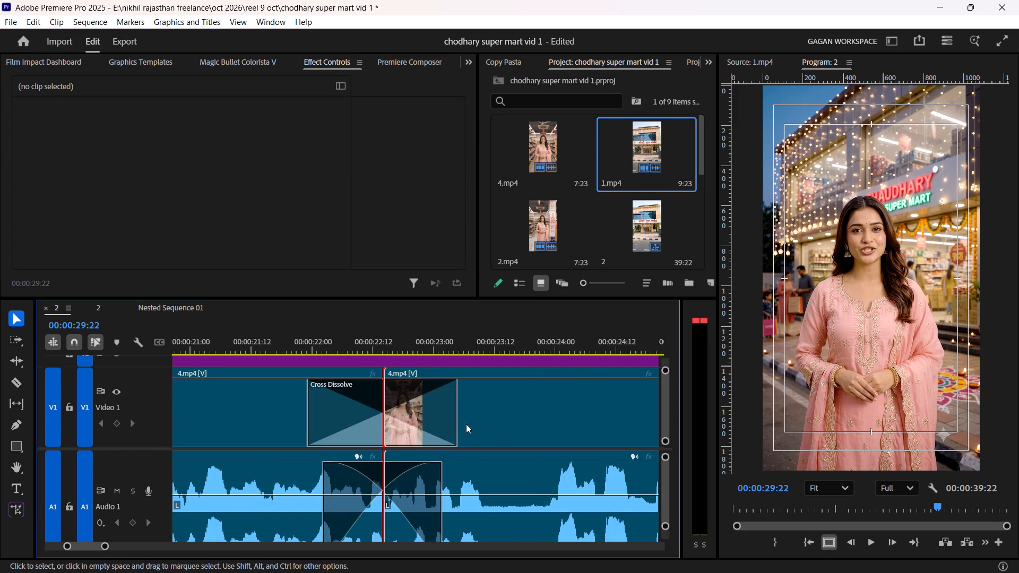
{"action": "left_click", "coordinate": [407, 498]}
{"action": "left_click", "coordinate": [351, 494]}
{"action": "left_click", "coordinate": [403, 498]}
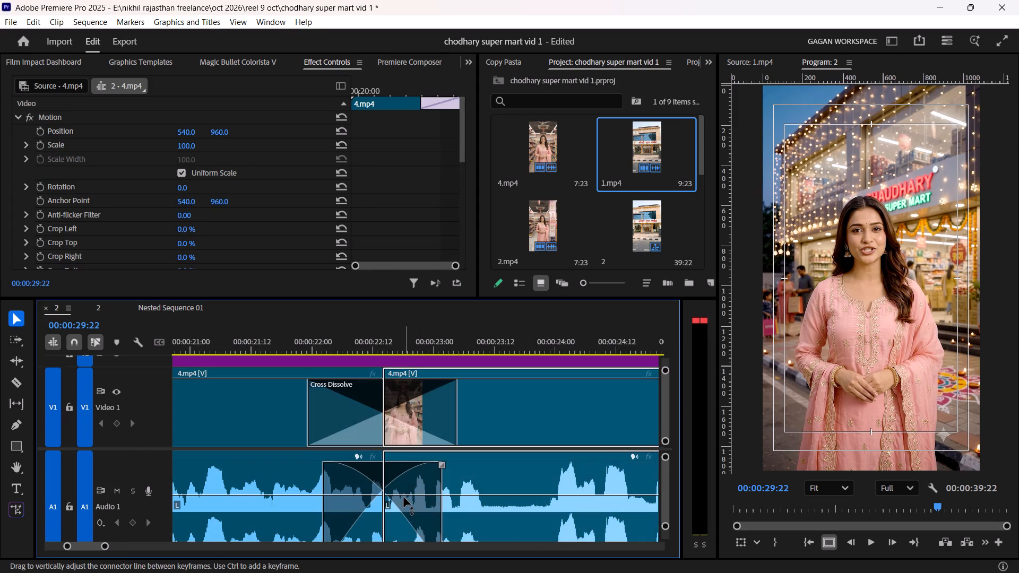
{"action": "left_click", "coordinate": [410, 473]}
{"action": "key", "text": "Delete"}
{"action": "left_click", "coordinate": [452, 421]}
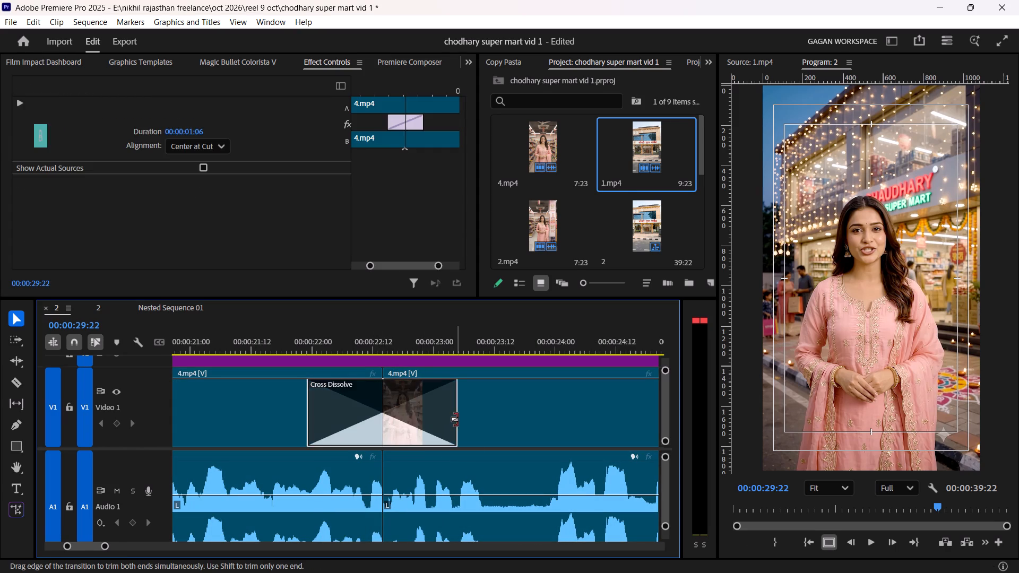
{"action": "left_click_drag", "start_coordinate": [455, 413], "coordinate": [405, 413]}
Play across the new Cross Dissolve and save the project.
{"action": "left_click_drag", "start_coordinate": [355, 346], "coordinate": [305, 345]}
{"action": "key", "text": "space"}
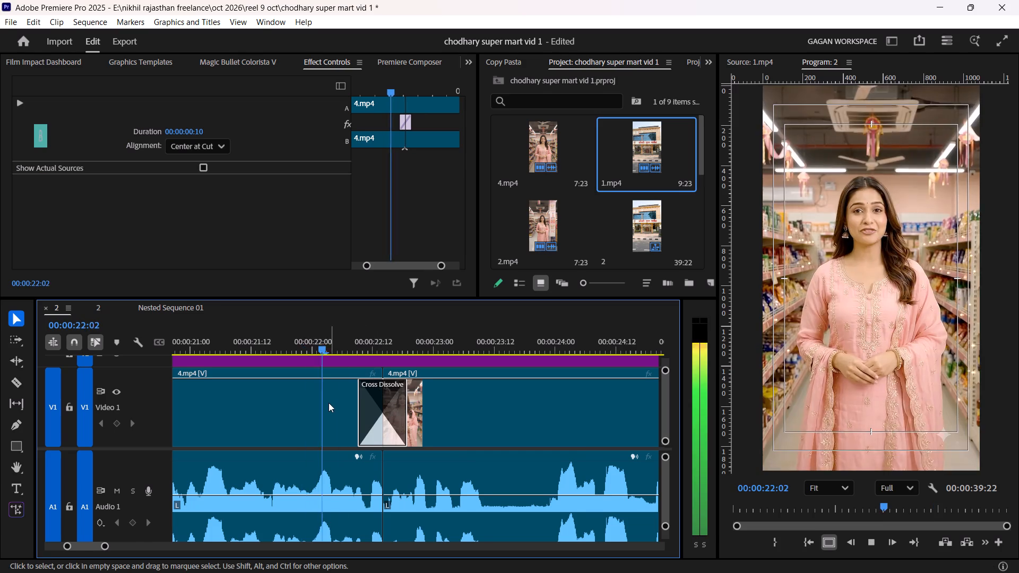
{"action": "scroll", "coordinate": [329, 403], "scroll_direction": "down", "scroll_amount": 10}
{"action": "scroll", "coordinate": [368, 423], "scroll_direction": "down", "scroll_amount": 7, "text": "alt"}
{"action": "key", "text": "ctrl+s"}
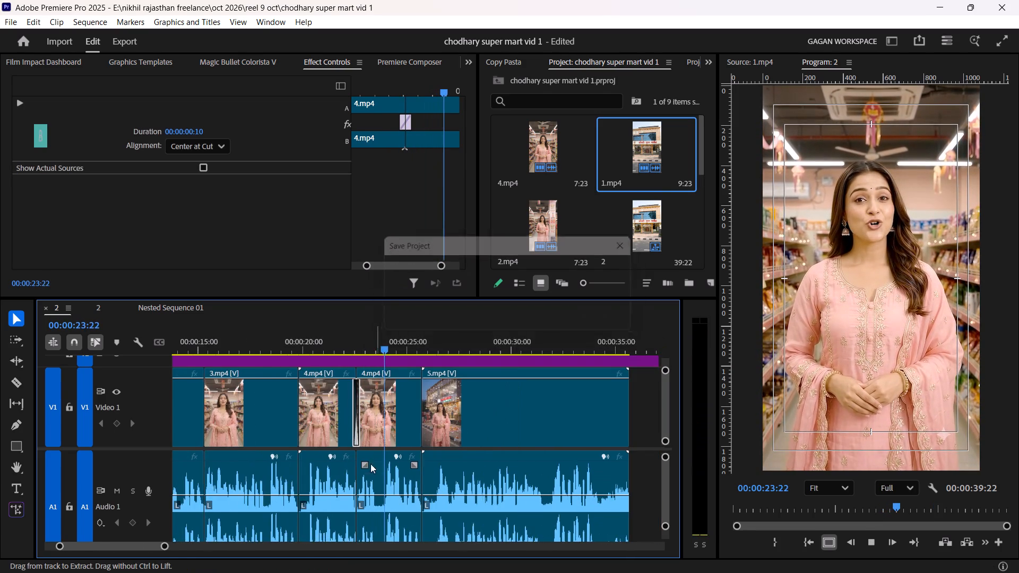
{"action": "scroll", "coordinate": [366, 462], "scroll_direction": "down", "scroll_amount": 7, "text": "alt"}
{"action": "key", "text": "space"}
Trim the adjustment layer's end to the end of the 5.mp4 clip and save the project.
{"action": "left_click_drag", "start_coordinate": [536, 362], "coordinate": [491, 364]}
{"action": "left_click", "coordinate": [518, 384]}
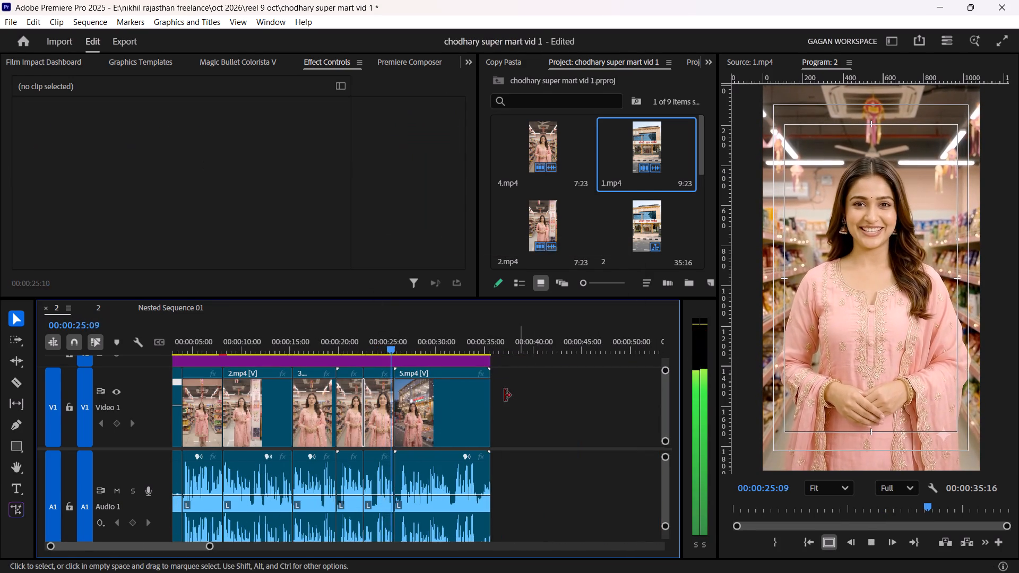
{"action": "scroll", "coordinate": [481, 410], "scroll_direction": "down", "scroll_amount": 4}
{"action": "key", "text": "ctrl+s"}
Review the start of the 5.mp4 clip and replay the speed-ramped opening shot.
{"action": "scroll", "coordinate": [383, 440], "scroll_direction": "down", "scroll_amount": 5, "text": "alt"}
{"action": "key", "text": "space"}
{"action": "scroll", "coordinate": [400, 429], "scroll_direction": "up", "scroll_amount": 3, "text": "alt"}
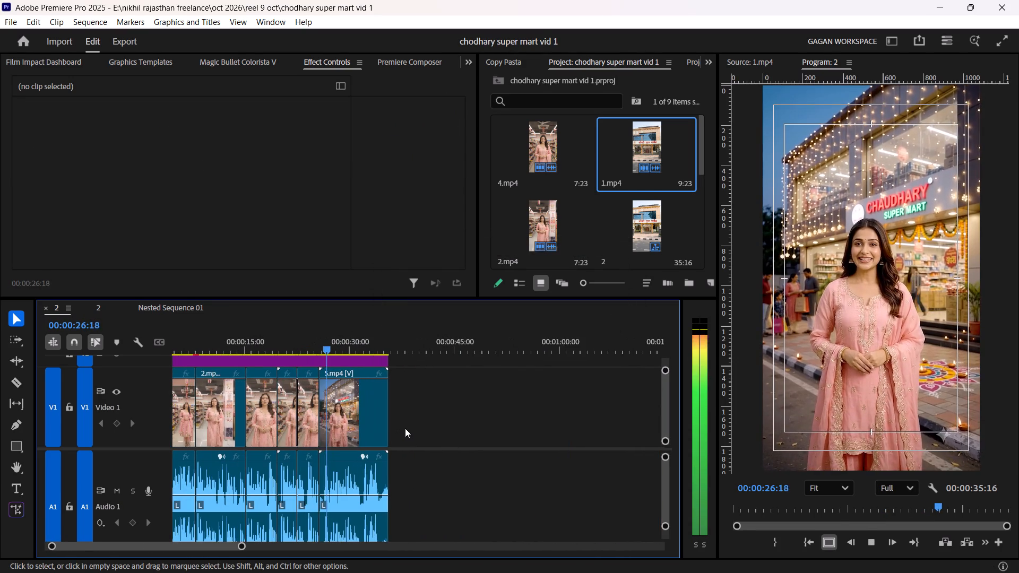
{"action": "scroll", "coordinate": [411, 427], "scroll_direction": "up", "scroll_amount": 2}
{"action": "scroll", "coordinate": [370, 415], "scroll_direction": "down", "scroll_amount": 2, "text": "alt"}
{"action": "key", "text": "space"}
{"action": "left_click_drag", "start_coordinate": [270, 341], "coordinate": [190, 352]}
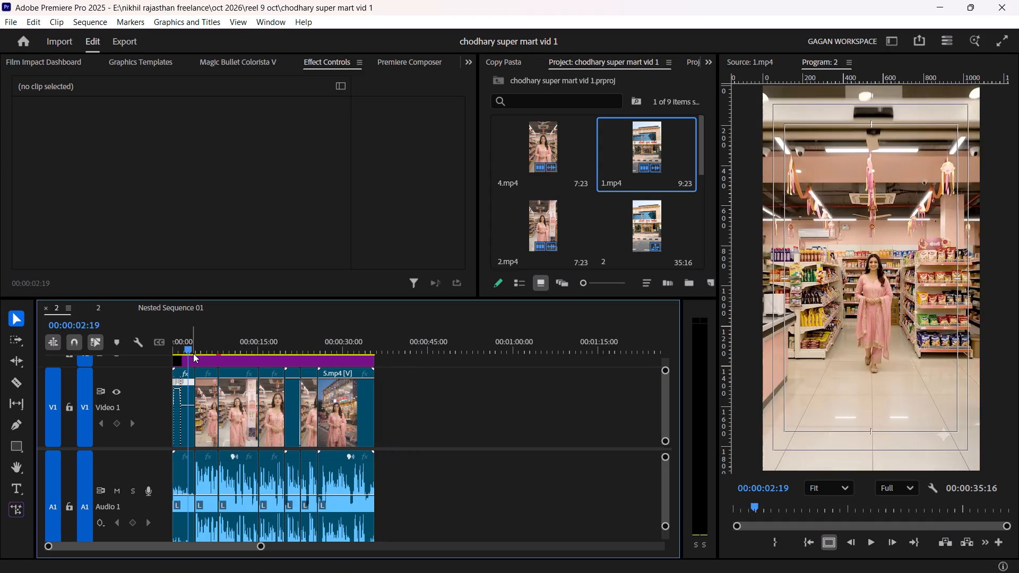
{"action": "left_click_drag", "start_coordinate": [188, 351], "coordinate": [154, 344]}
{"action": "key", "text": "space"}
{"action": "scroll", "coordinate": [198, 379], "scroll_direction": "up", "scroll_amount": 20, "text": "alt"}
{"action": "scroll", "coordinate": [198, 379], "scroll_direction": "up", "scroll_amount": 12, "text": "alt"}
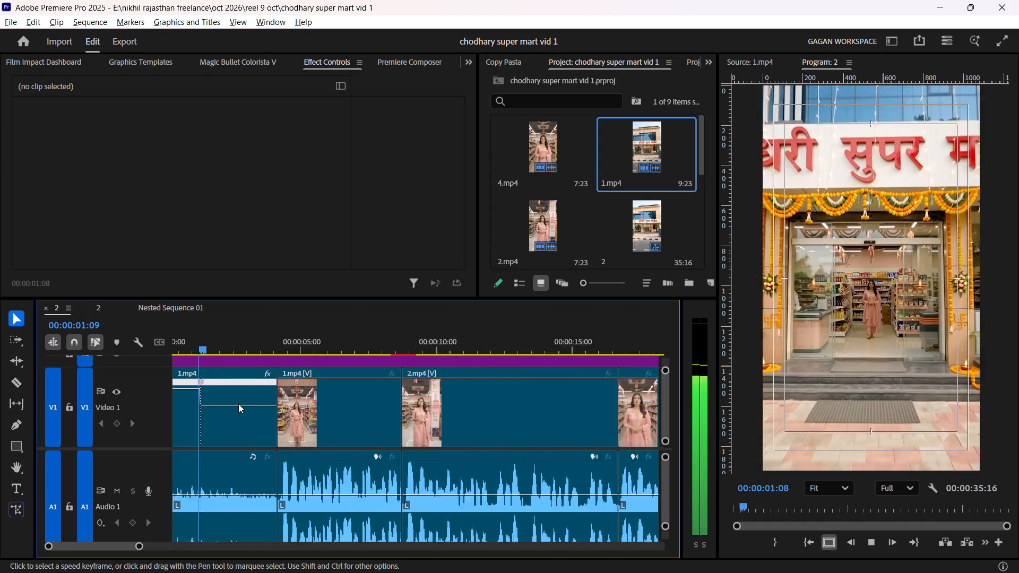
{"action": "scroll", "coordinate": [238, 404], "scroll_direction": "up", "scroll_amount": 20, "text": "alt"}
{"action": "scroll", "coordinate": [238, 404], "scroll_direction": "up", "scroll_amount": 11, "text": "alt"}
{"action": "key", "text": "space"}
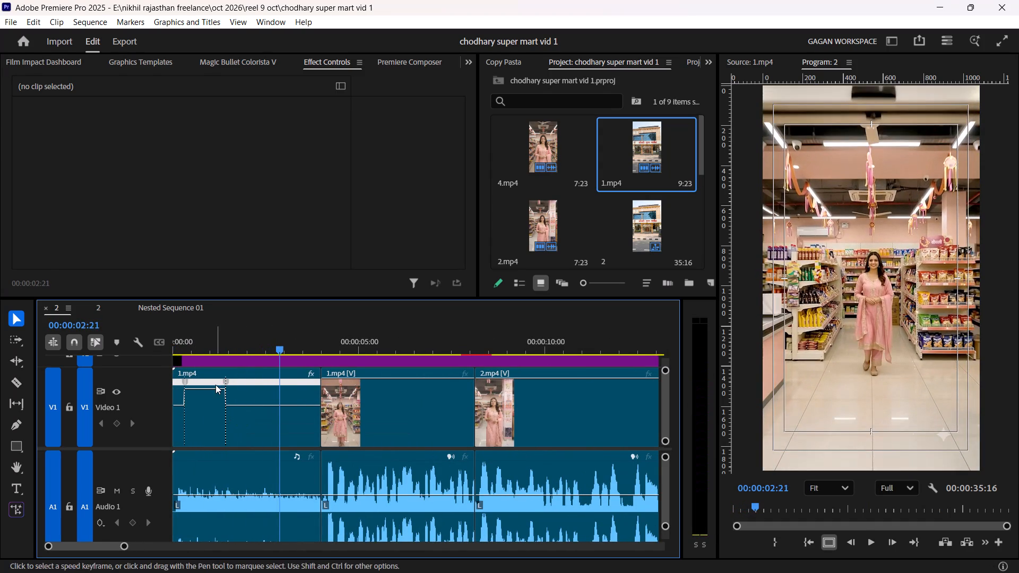
Delete the video of the speed-ramped opening 1.mp4 clip.
{"action": "left_click", "coordinate": [224, 409]}
{"action": "key", "text": "Delete"}
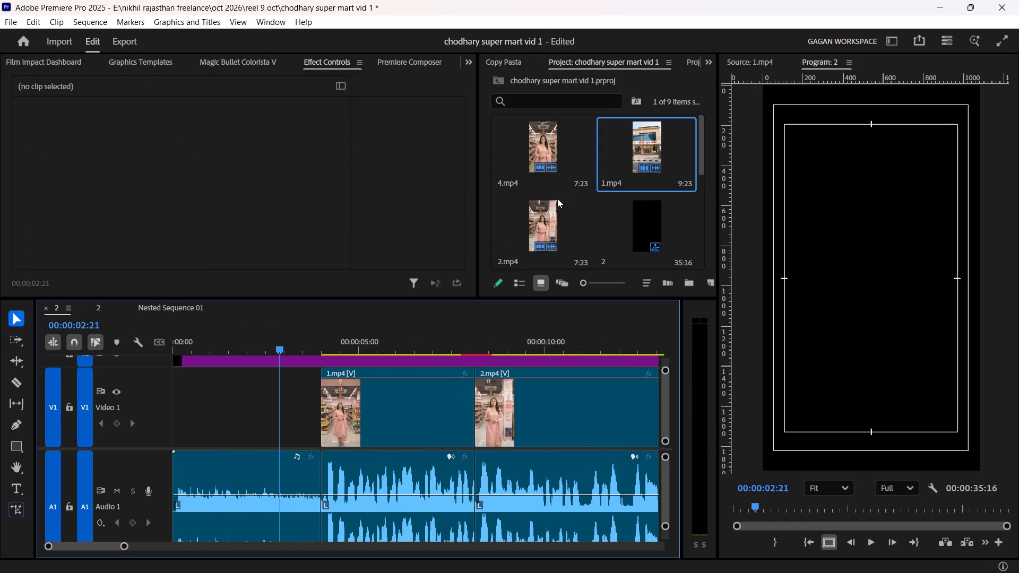
Preview the original 1.mp4 source from its beginning and match its frame against the sequence.
{"action": "double_click", "coordinate": [641, 150]}
{"action": "left_click_drag", "start_coordinate": [854, 498], "coordinate": [737, 509]}
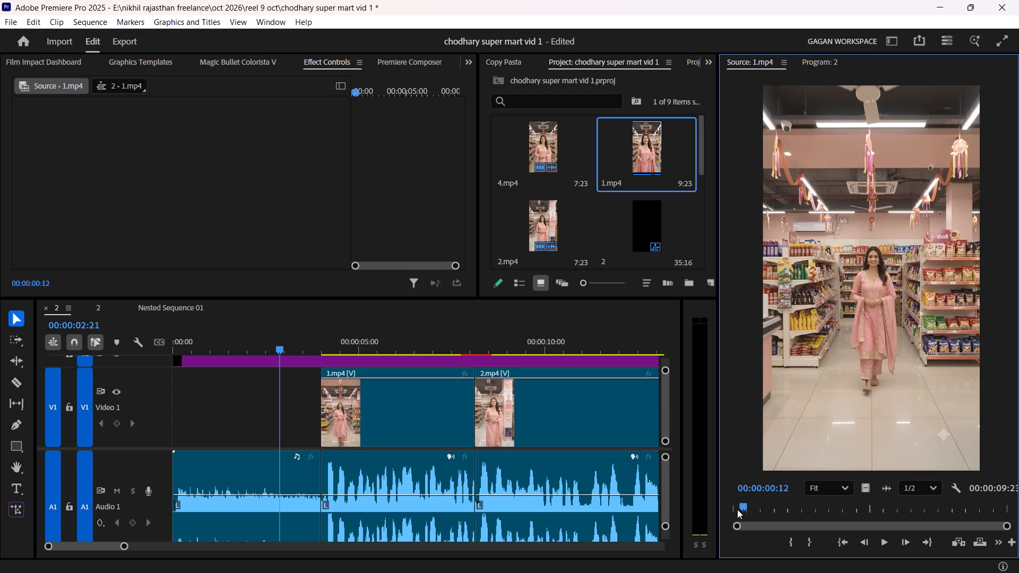
{"action": "left_click_drag", "start_coordinate": [737, 509], "coordinate": [713, 511]}
{"action": "key", "text": "space"}
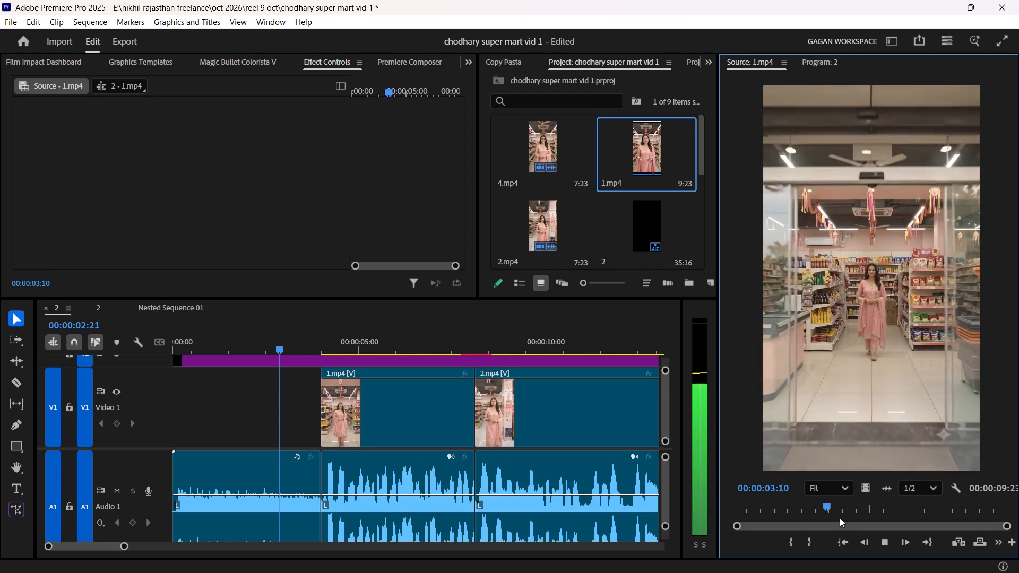
{"action": "key", "text": "space"}
{"action": "left_click", "coordinate": [358, 398]}
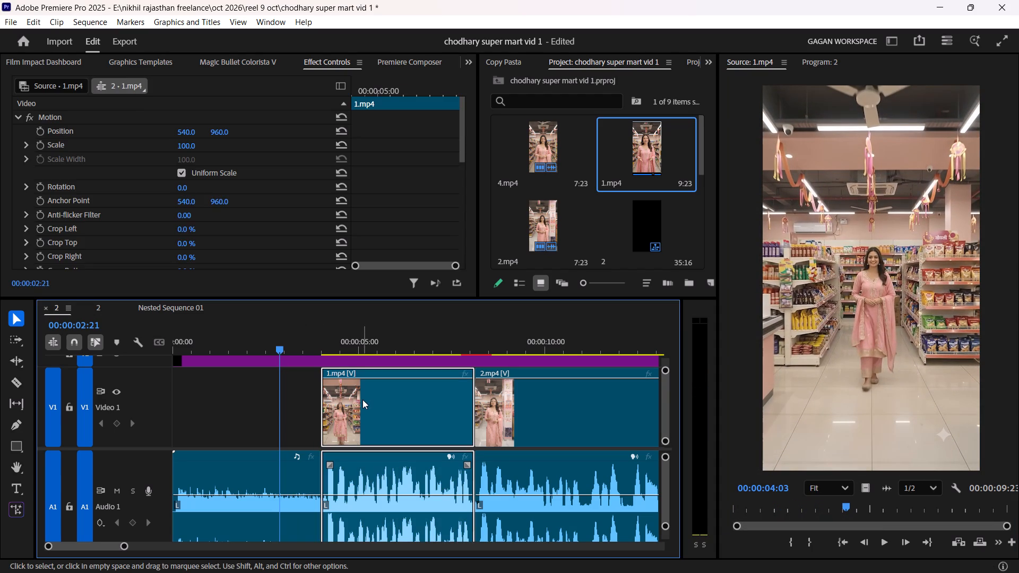
{"action": "key", "text": "f"}
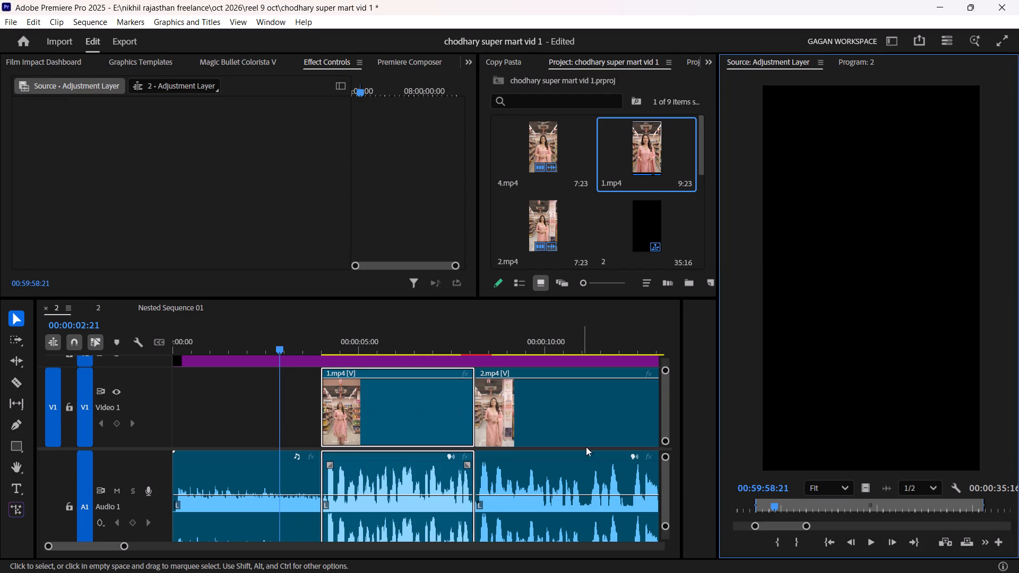
Delete the leftover opening audio and the following 1.mp4 clip with its audio.
{"action": "left_click", "coordinate": [303, 404]}
{"action": "scroll", "coordinate": [434, 397], "scroll_direction": "down", "scroll_amount": 9, "text": "alt"}
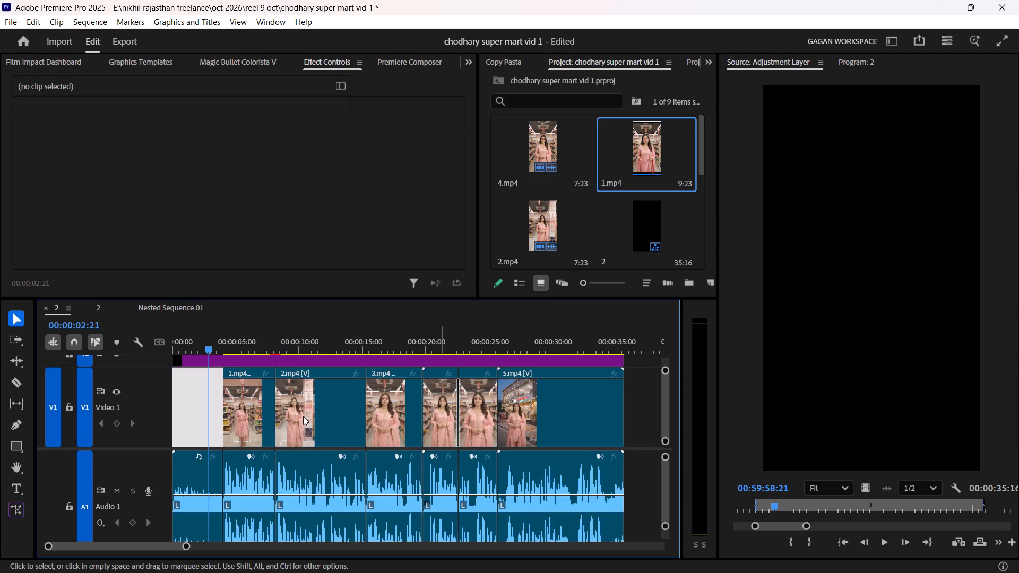
{"action": "left_click_drag", "start_coordinate": [204, 413], "coordinate": [258, 481]}
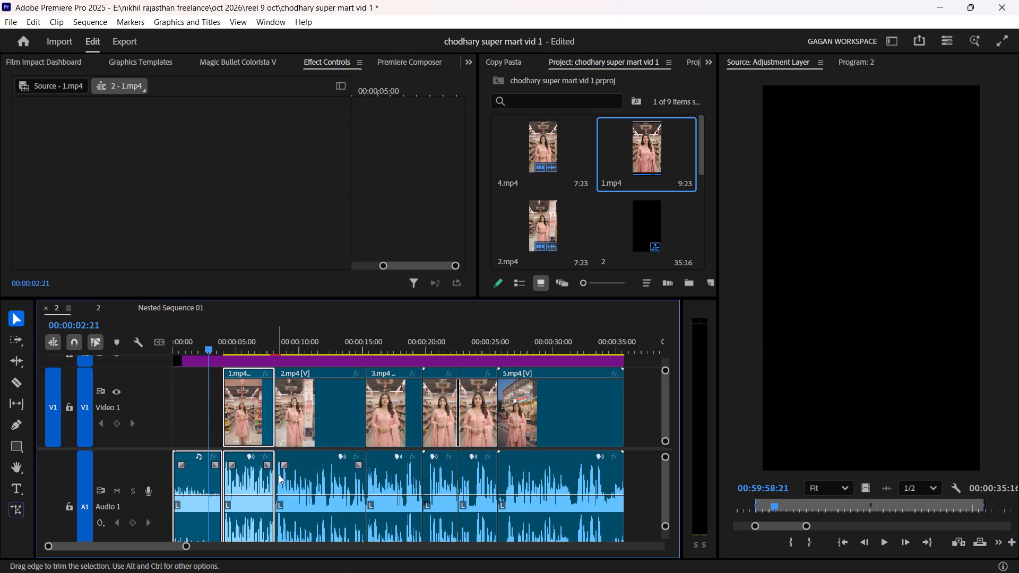
{"action": "key", "text": "Delete"}
Place a fresh copy of 1.mp4 on V1 and A1 after the rest of the edit, starting at about 00:00:55:22.
{"action": "scroll", "coordinate": [419, 355], "scroll_direction": "down", "scroll_amount": 15}
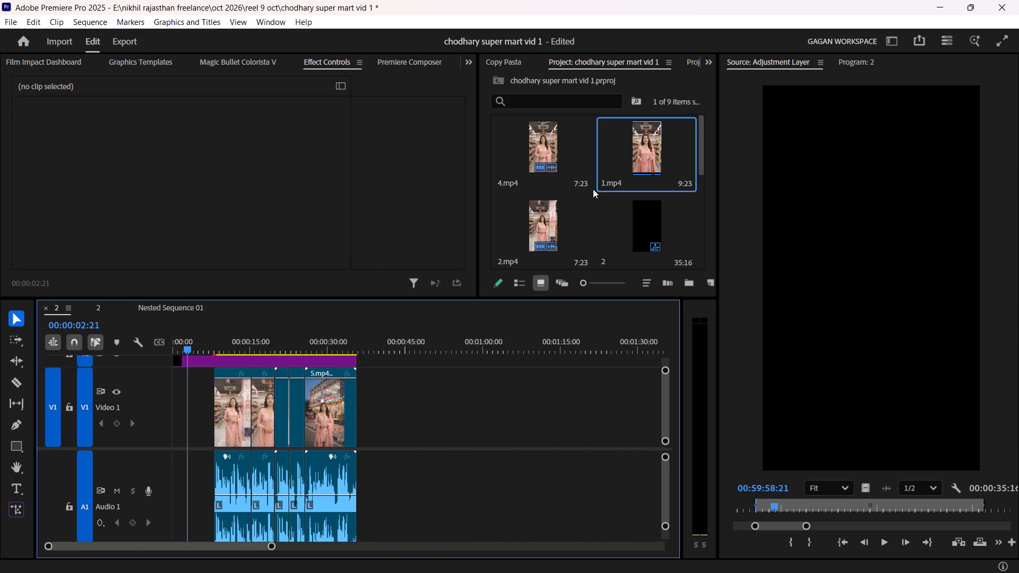
{"action": "left_click_drag", "start_coordinate": [650, 141], "coordinate": [462, 425]}
{"action": "left_click", "coordinate": [473, 336]}
{"action": "left_click", "coordinate": [526, 392]}
Play the new 1.mp4 clip and split it at 00:01:01:01, just before the woman starts speaking.
{"action": "key", "text": "space"}
{"action": "scroll", "coordinate": [480, 405], "scroll_direction": "up", "scroll_amount": 5, "text": "alt"}
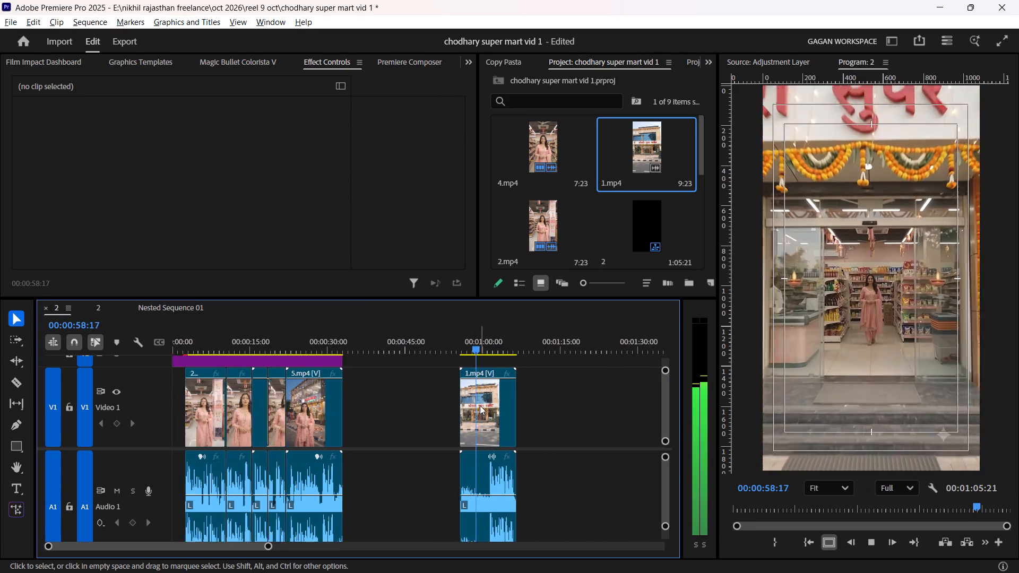
{"action": "scroll", "coordinate": [480, 405], "scroll_direction": "up", "scroll_amount": 2, "text": "alt"}
{"action": "scroll", "coordinate": [511, 462], "scroll_direction": "up", "scroll_amount": 8, "text": "alt"}
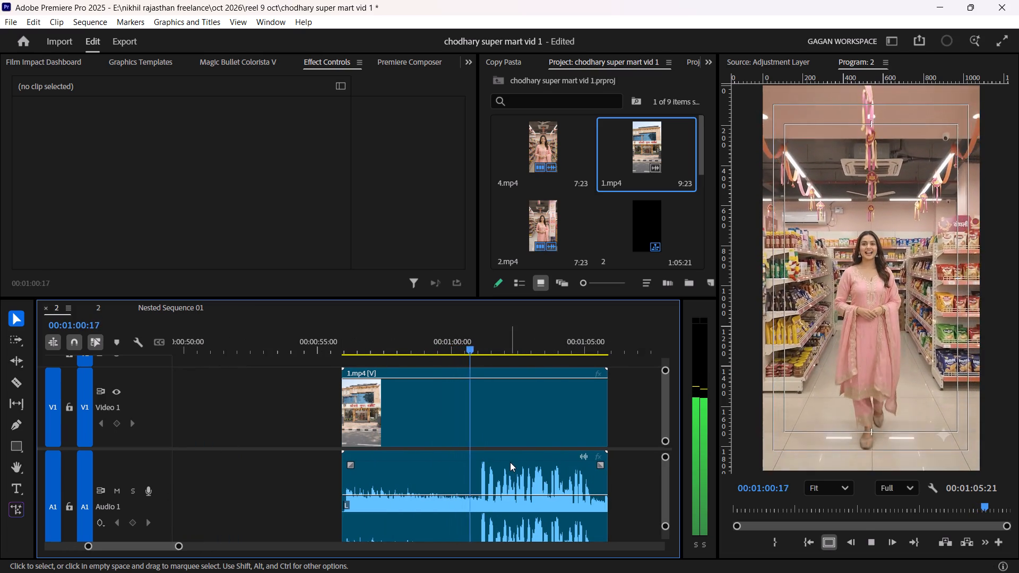
{"action": "key", "text": "space"}
{"action": "key", "text": "Left"}
{"action": "key", "text": "ctrl+k"}
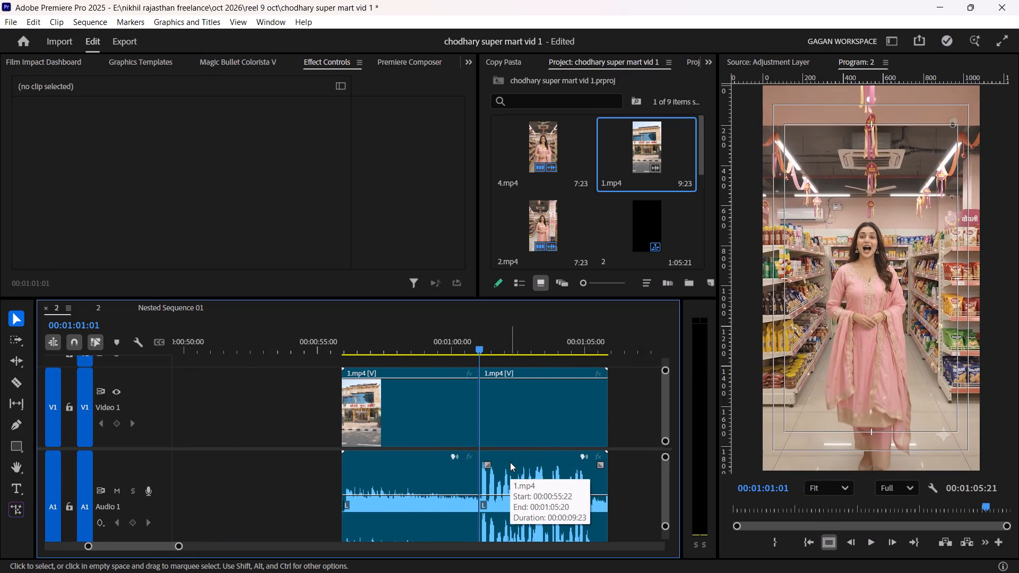
Unlink the video of the first 1.mp4 part from its audio.
{"action": "left_click", "coordinate": [439, 441]}
{"action": "right_click", "coordinate": [448, 432]}
{"action": "left_click", "coordinate": [502, 259]}
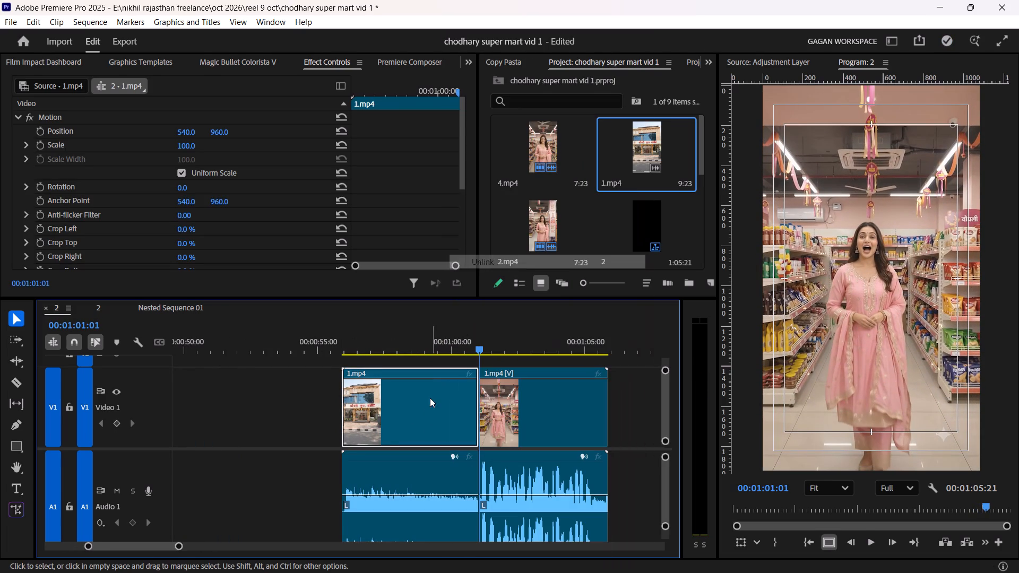
Show the Time Remapping speed line on the video of the first 1.mp4 part.
{"action": "left_click", "coordinate": [408, 433]}
{"action": "right_click", "coordinate": [400, 431]}
{"action": "left_click", "coordinate": [300, 414]}
{"action": "left_click", "coordinate": [385, 415]}
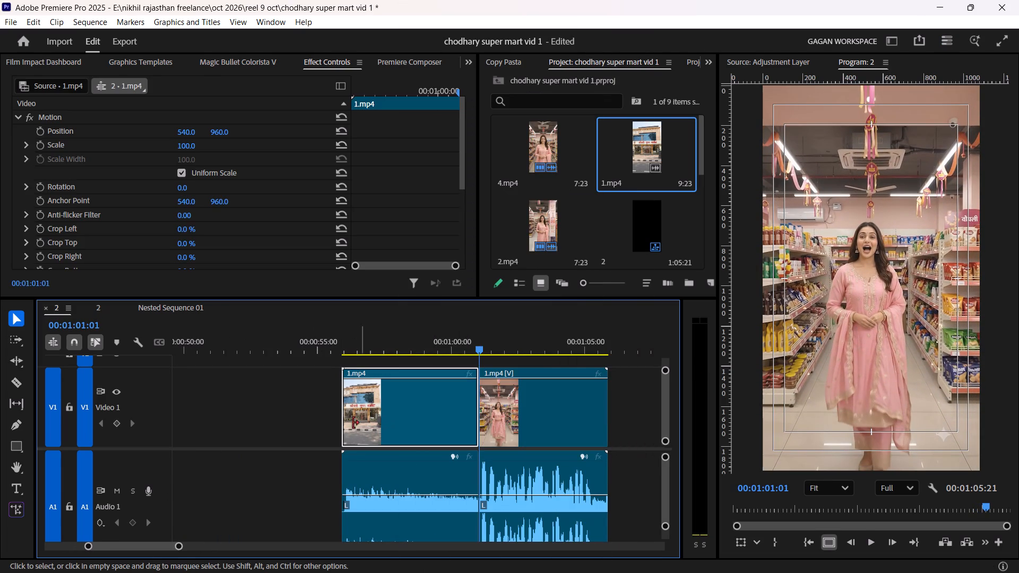
{"action": "scroll", "coordinate": [407, 428], "scroll_direction": "up", "scroll_amount": 6, "text": "alt"}
{"action": "right_click", "coordinate": [532, 376]}
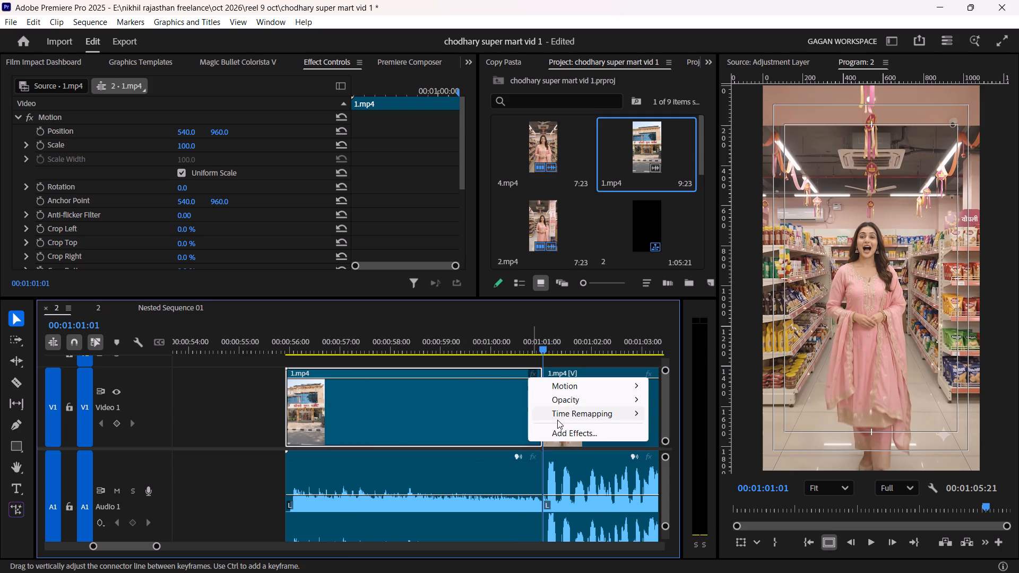
{"action": "left_click", "coordinate": [560, 416]}
{"action": "left_click", "coordinate": [661, 412]}
Add a speed keyframe just after the beginning of the first 1.mp4 part.
{"action": "scroll", "coordinate": [255, 443], "scroll_direction": "up", "scroll_amount": 19, "text": "alt"}
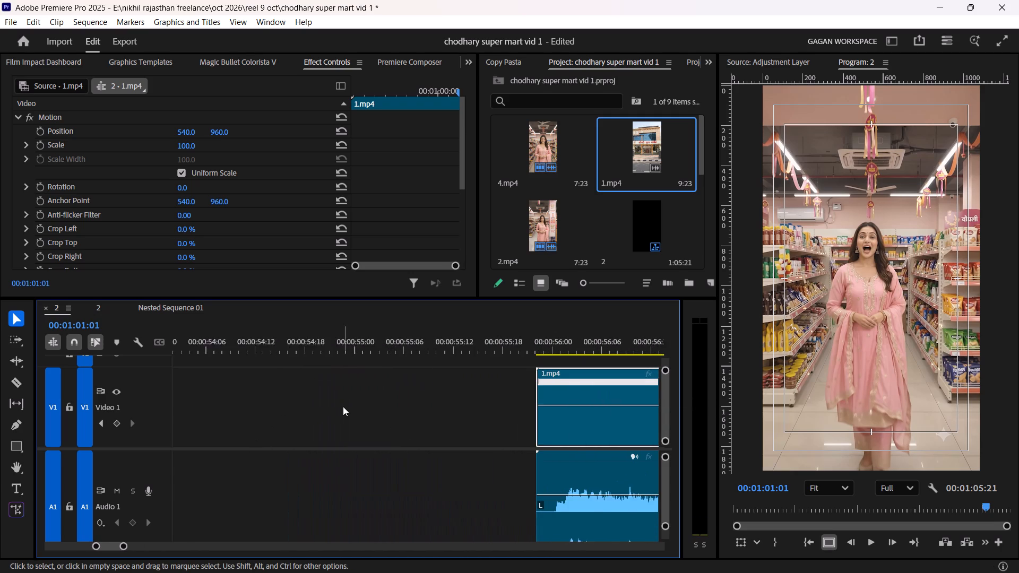
{"action": "scroll", "coordinate": [343, 407], "scroll_direction": "down", "scroll_amount": 6}
{"action": "key", "text": "p"}
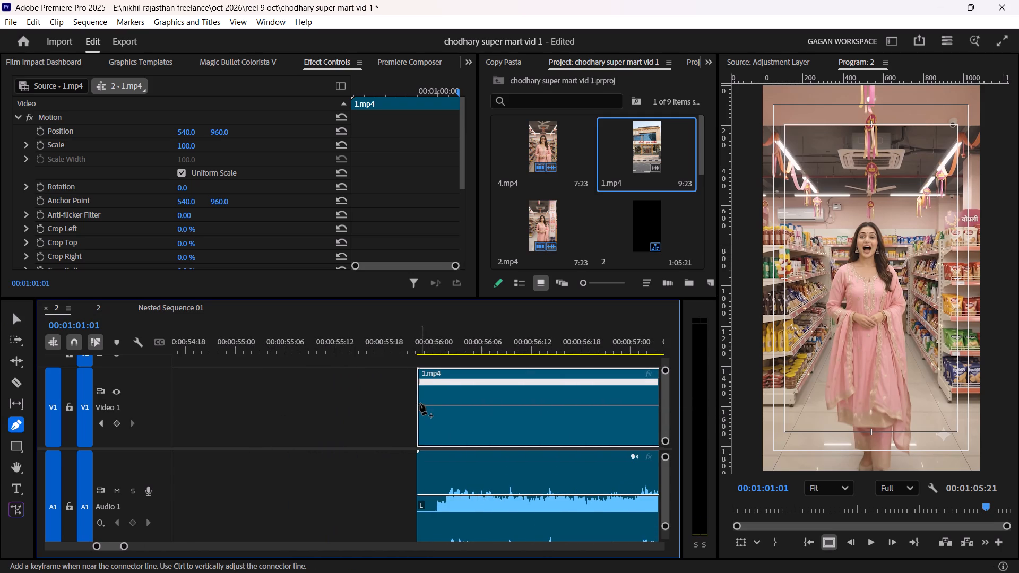
{"action": "left_click", "coordinate": [423, 405]}
{"action": "left_click", "coordinate": [429, 406]}
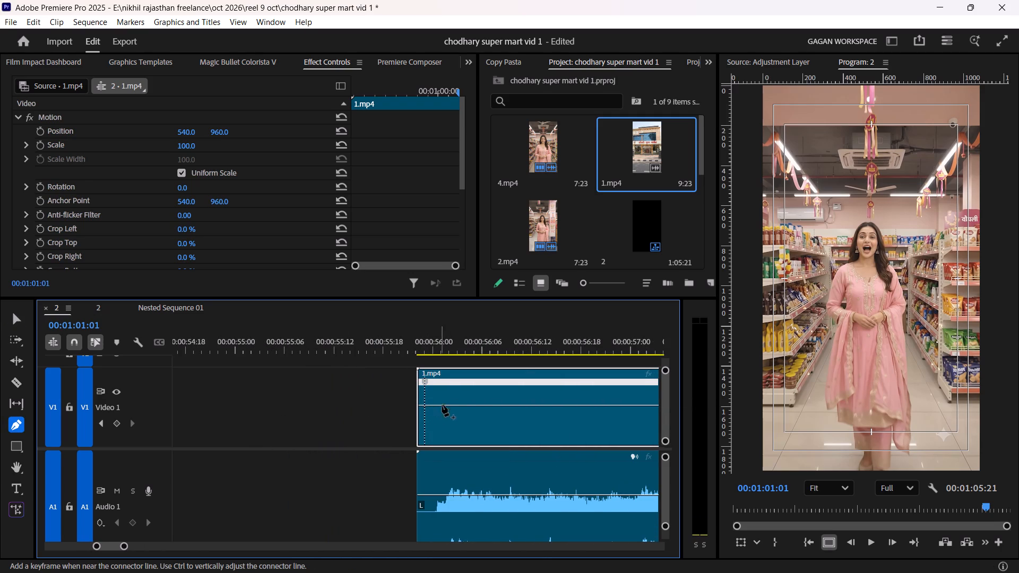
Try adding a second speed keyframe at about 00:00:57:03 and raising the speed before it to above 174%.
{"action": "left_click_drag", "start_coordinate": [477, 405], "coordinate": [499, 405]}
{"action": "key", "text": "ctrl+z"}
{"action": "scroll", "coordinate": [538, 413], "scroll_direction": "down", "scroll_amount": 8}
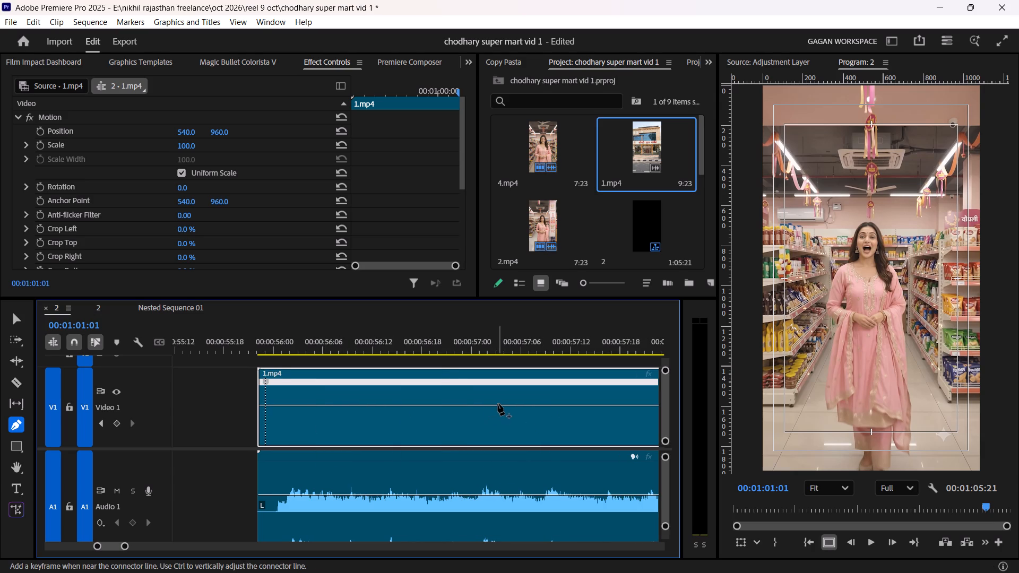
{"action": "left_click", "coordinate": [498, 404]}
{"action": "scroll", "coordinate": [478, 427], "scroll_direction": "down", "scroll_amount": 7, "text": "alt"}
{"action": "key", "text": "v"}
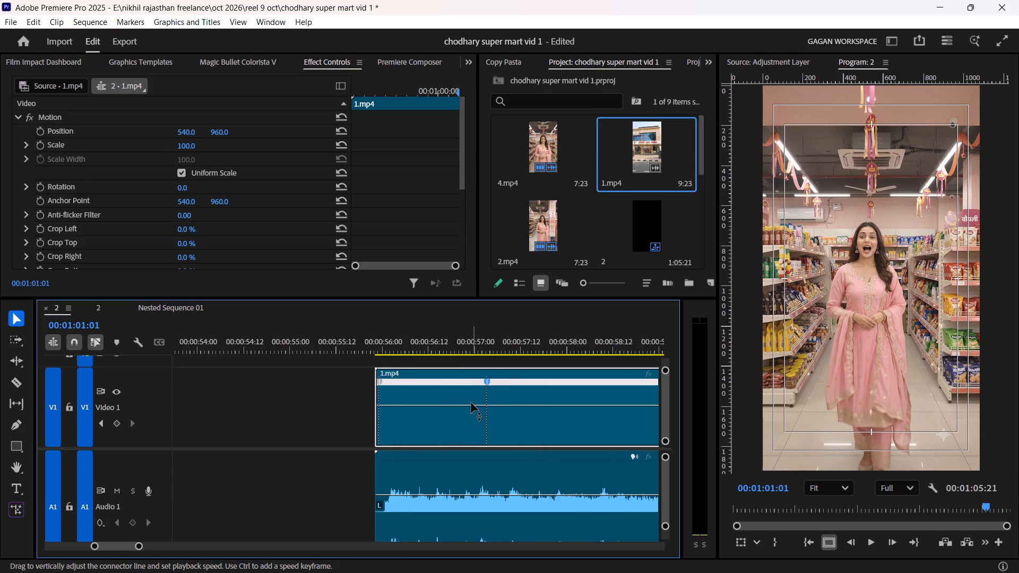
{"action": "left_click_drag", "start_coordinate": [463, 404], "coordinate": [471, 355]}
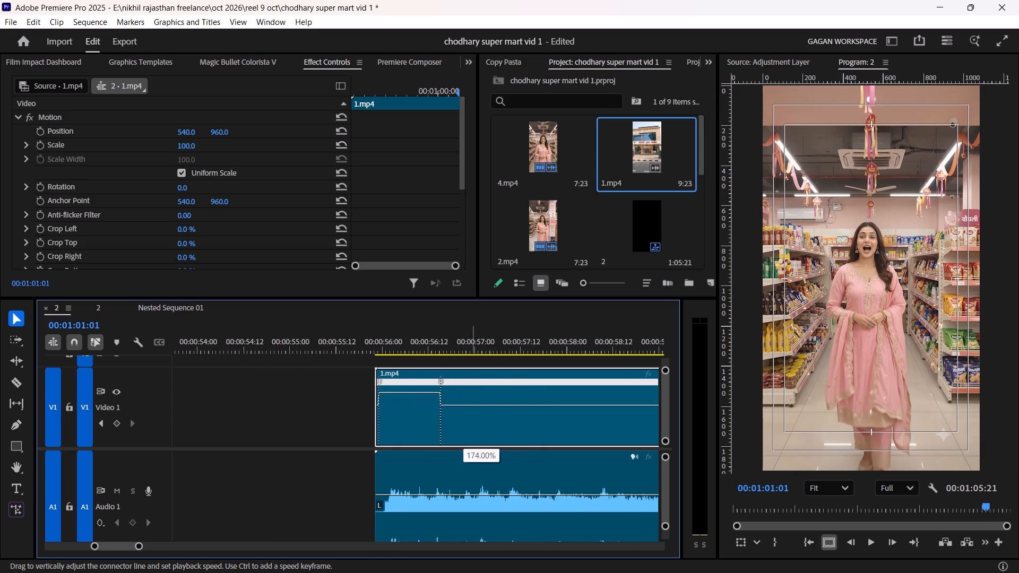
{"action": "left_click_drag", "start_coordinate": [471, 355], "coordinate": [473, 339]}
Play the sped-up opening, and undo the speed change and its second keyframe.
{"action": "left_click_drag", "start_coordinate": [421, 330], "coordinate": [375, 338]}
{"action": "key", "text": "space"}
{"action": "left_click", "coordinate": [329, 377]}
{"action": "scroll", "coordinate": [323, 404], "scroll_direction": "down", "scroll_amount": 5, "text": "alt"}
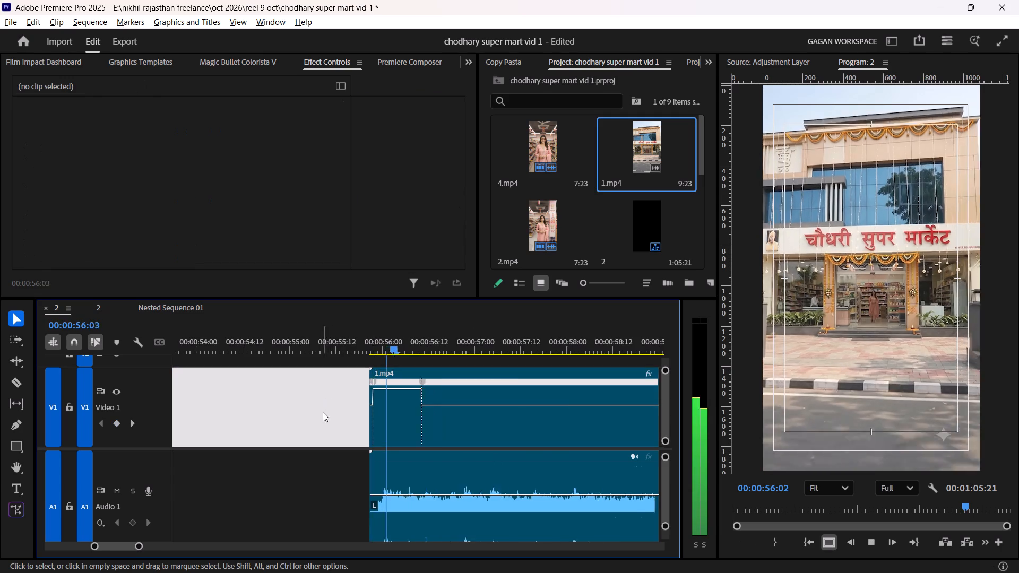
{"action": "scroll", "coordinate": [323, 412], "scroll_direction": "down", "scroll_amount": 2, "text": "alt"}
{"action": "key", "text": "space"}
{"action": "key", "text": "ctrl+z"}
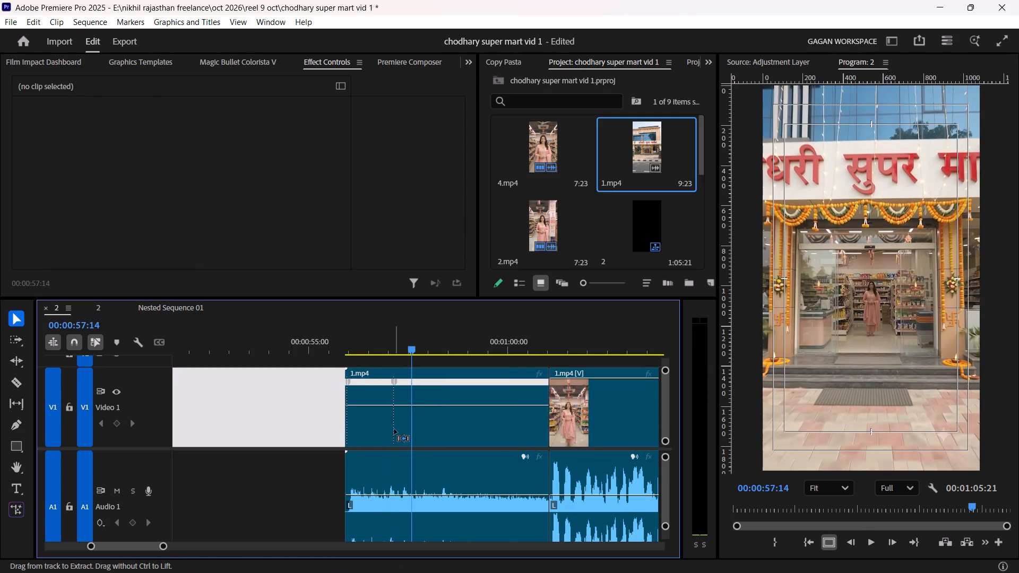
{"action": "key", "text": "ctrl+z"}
Add a second speed keyframe at about 00:00:59:23, raise the speed before it to slightly above 188%, and play the clip.
{"action": "scroll", "coordinate": [407, 409], "scroll_direction": "up", "scroll_amount": 5, "text": "alt"}
{"action": "key", "text": "p"}
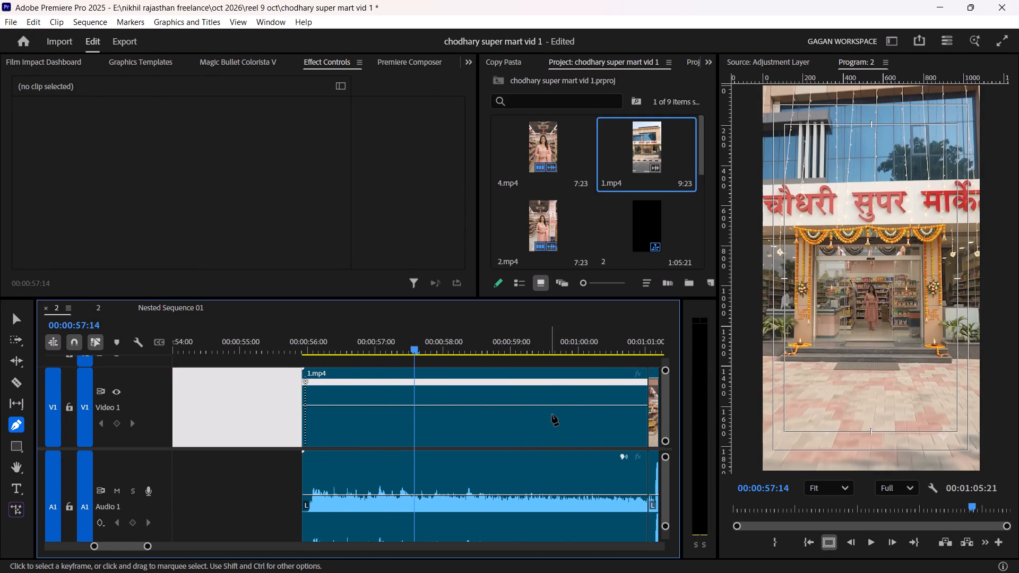
{"action": "left_click", "coordinate": [576, 403]}
{"action": "key", "text": "v"}
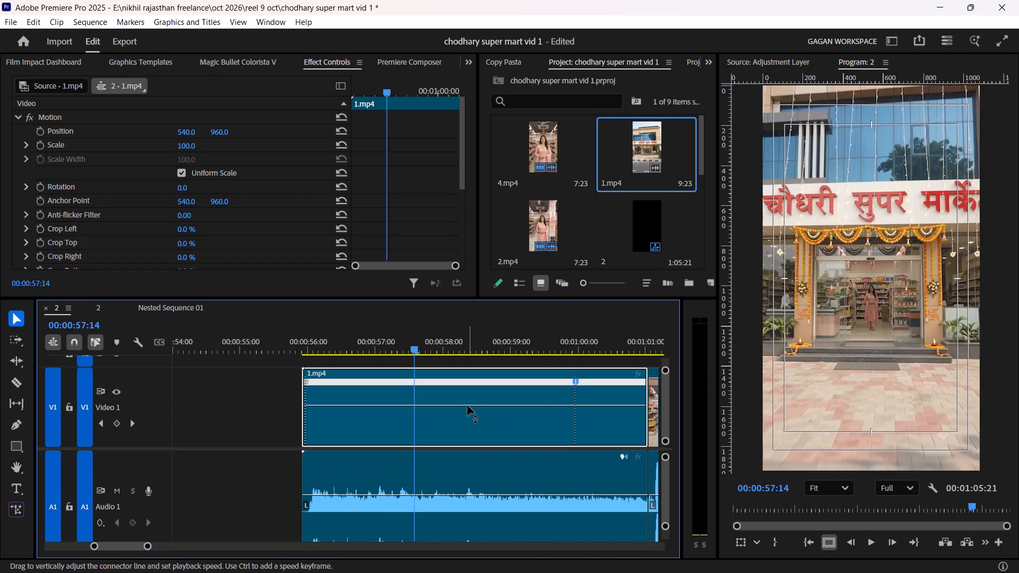
{"action": "left_click_drag", "start_coordinate": [468, 405], "coordinate": [472, 346]}
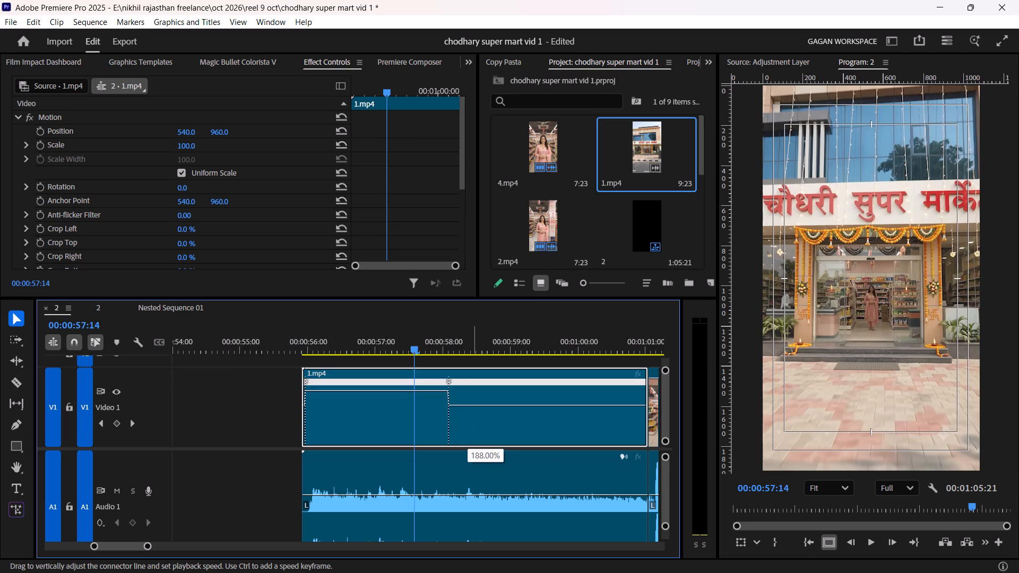
{"action": "left_click_drag", "start_coordinate": [472, 346], "coordinate": [472, 329]}
{"action": "left_click_drag", "start_coordinate": [361, 335], "coordinate": [292, 344]}
{"action": "left_click", "coordinate": [249, 430]}
{"action": "key", "text": "space"}
{"action": "scroll", "coordinate": [314, 468], "scroll_direction": "down", "scroll_amount": 8, "text": "alt"}
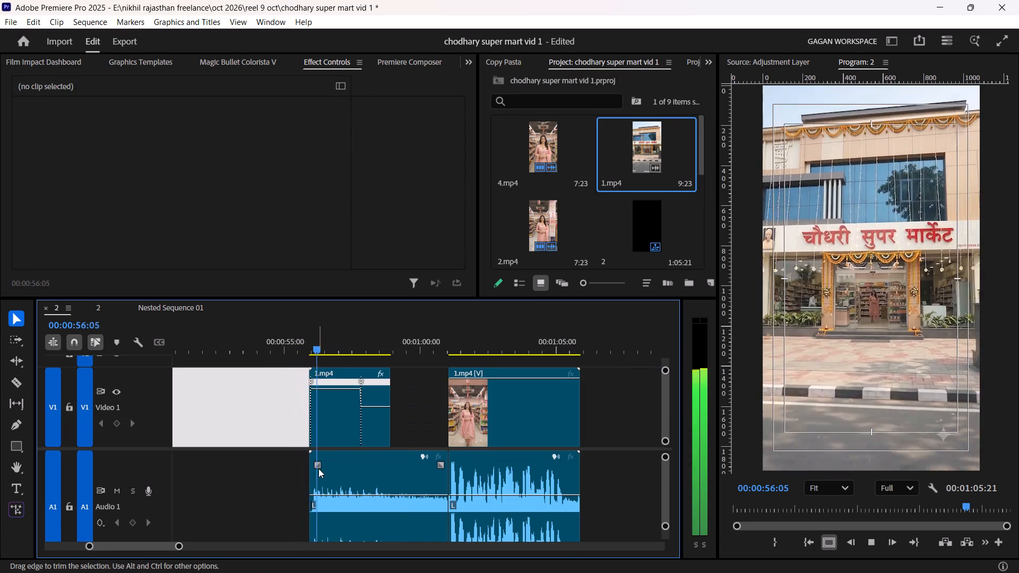
{"action": "scroll", "coordinate": [399, 443], "scroll_direction": "down", "scroll_amount": 7, "text": "alt"}
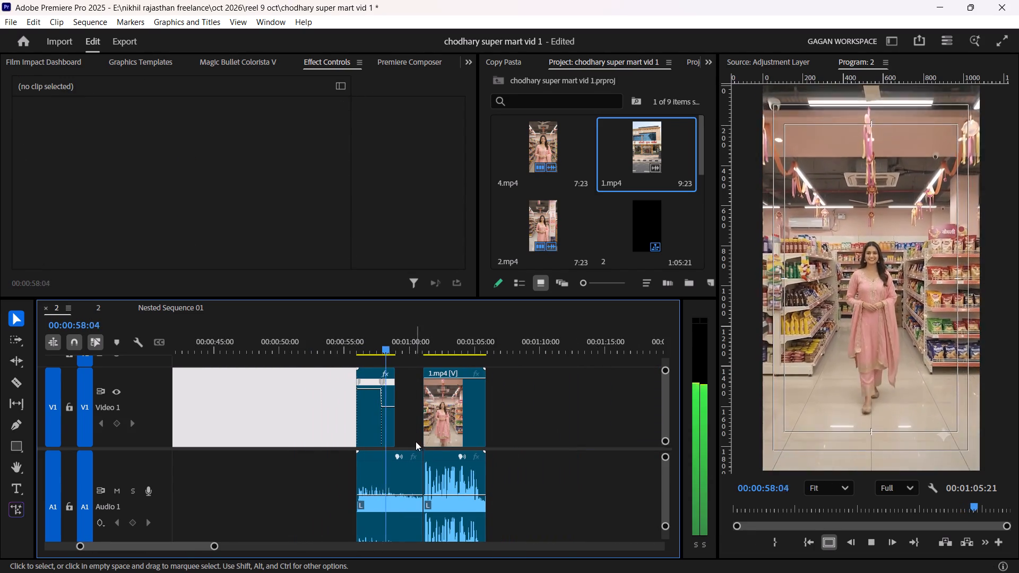
{"action": "key", "text": "space"}
Trim the first 1.mp4 part's audio to the end of its shortened video and ripple delete the gap before the second part.
{"action": "right_click", "coordinate": [414, 401]}
{"action": "left_click", "coordinate": [408, 407]}
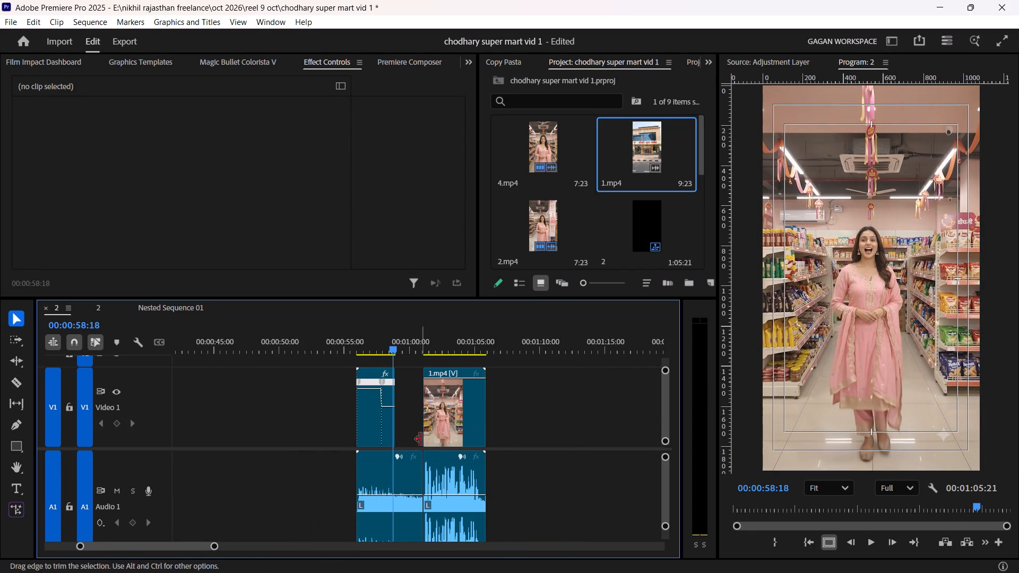
{"action": "left_click", "coordinate": [416, 464]}
{"action": "left_click_drag", "start_coordinate": [421, 461], "coordinate": [395, 456]}
{"action": "right_click", "coordinate": [406, 432]}
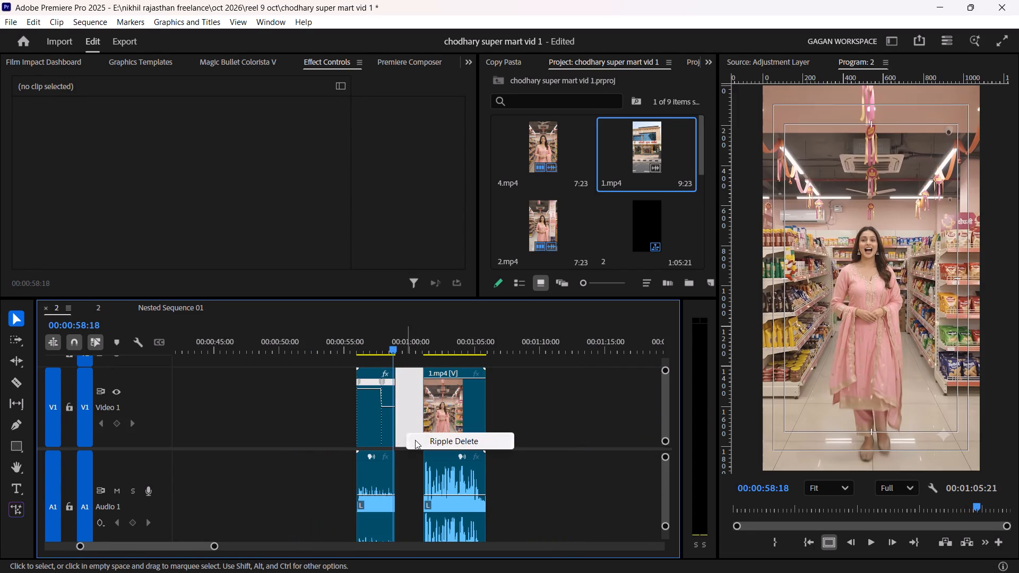
{"action": "left_click", "coordinate": [422, 441]}
Move both new 1.mp4 parts with their audio to the start of the sequence.
{"action": "scroll", "coordinate": [478, 402], "scroll_direction": "down", "scroll_amount": 7, "text": "alt"}
{"action": "scroll", "coordinate": [467, 425], "scroll_direction": "up", "scroll_amount": 7}
{"action": "left_click_drag", "start_coordinate": [585, 389], "coordinate": [460, 449]}
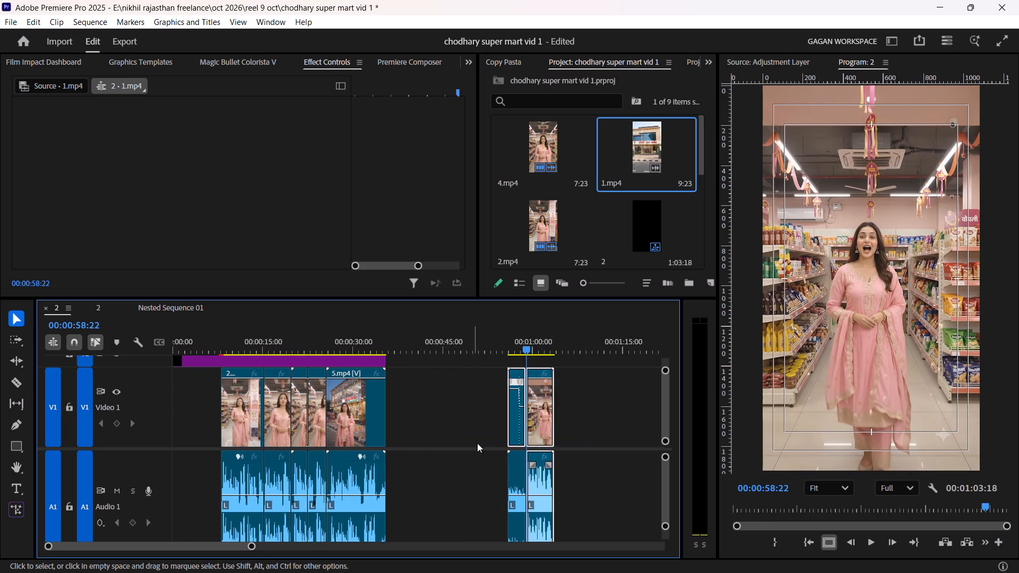
{"action": "left_click_drag", "start_coordinate": [597, 400], "coordinate": [458, 510]}
{"action": "left_click_drag", "start_coordinate": [543, 422], "coordinate": [128, 453]}
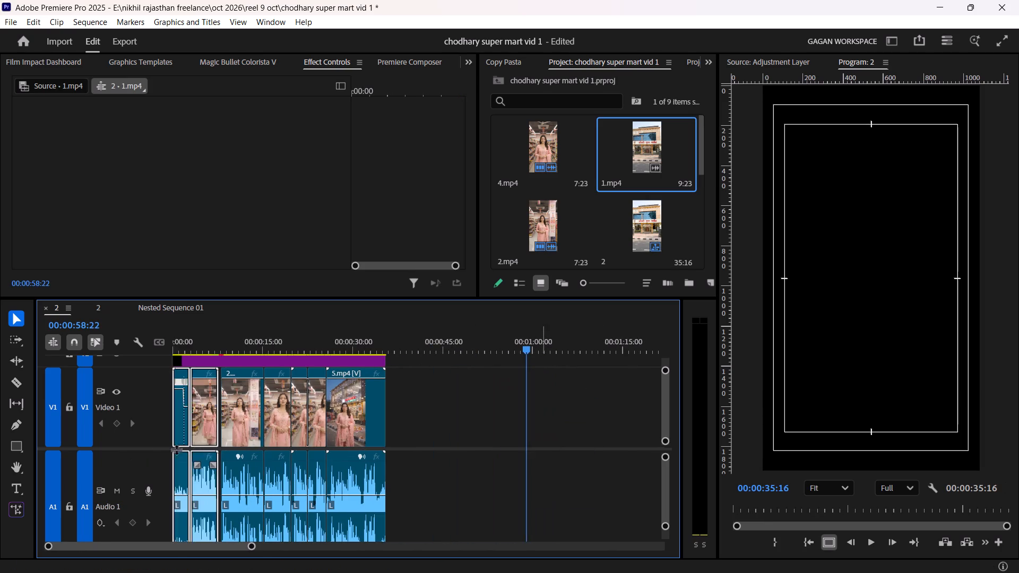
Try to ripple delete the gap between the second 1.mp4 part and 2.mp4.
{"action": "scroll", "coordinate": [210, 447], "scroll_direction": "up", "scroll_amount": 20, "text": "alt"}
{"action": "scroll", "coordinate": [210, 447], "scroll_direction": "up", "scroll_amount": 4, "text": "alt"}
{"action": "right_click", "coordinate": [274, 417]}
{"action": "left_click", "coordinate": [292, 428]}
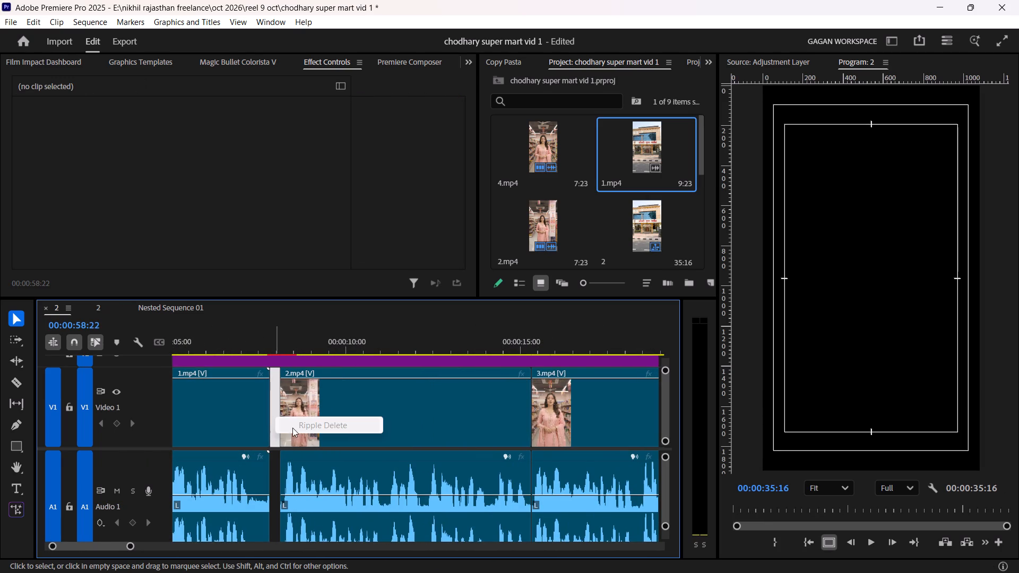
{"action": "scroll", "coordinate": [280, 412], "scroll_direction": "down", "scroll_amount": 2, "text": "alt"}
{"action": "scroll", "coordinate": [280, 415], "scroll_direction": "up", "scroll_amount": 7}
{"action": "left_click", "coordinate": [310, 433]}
Shift the first transition clips on V3 and their sound effect on A2 slightly earlier, overlapping the end of the second 1.mp4 part.
{"action": "key", "text": "grave"}
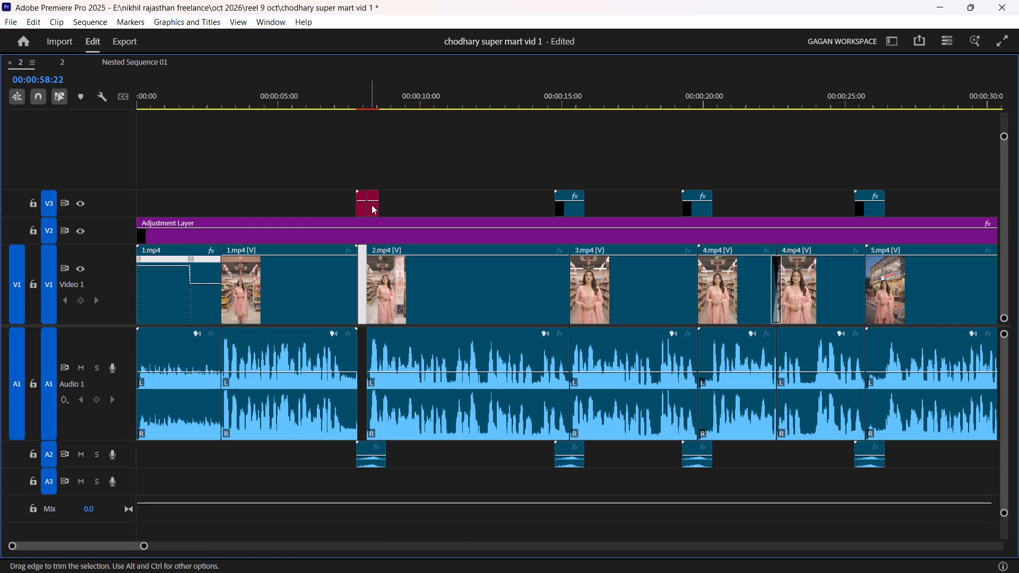
{"action": "left_click_drag", "start_coordinate": [403, 184], "coordinate": [343, 203]}
{"action": "left_click_drag", "start_coordinate": [374, 208], "coordinate": [364, 206]}
{"action": "left_click", "coordinate": [386, 193]}
{"action": "left_click_drag", "start_coordinate": [376, 447], "coordinate": [370, 448]}
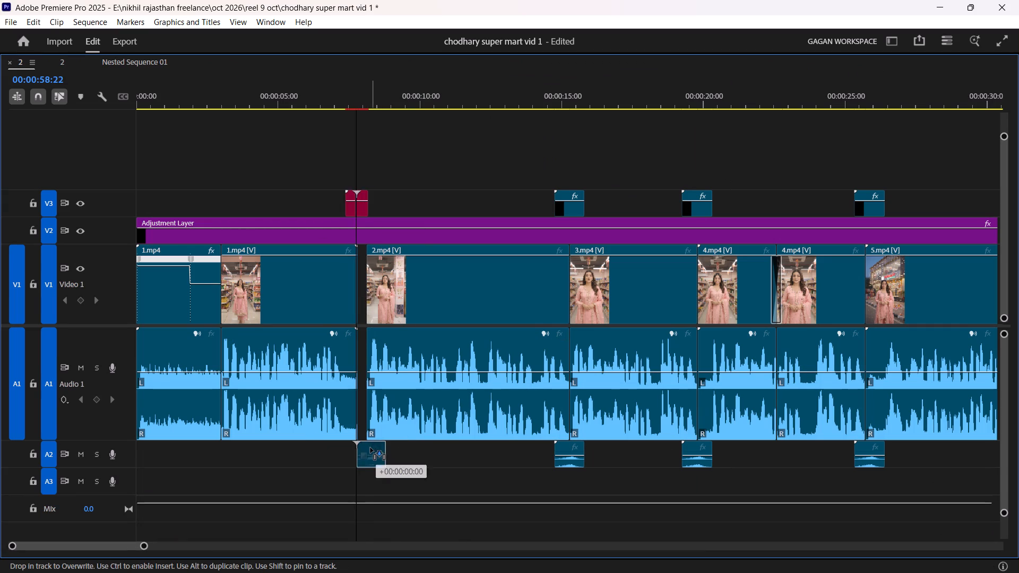
{"action": "left_click_drag", "start_coordinate": [370, 448], "coordinate": [368, 447]}
Ripple delete the gap before 2.mp4 and save the project.
{"action": "right_click", "coordinate": [364, 432]}
{"action": "left_click", "coordinate": [384, 435]}
{"action": "scroll", "coordinate": [378, 396], "scroll_direction": "down", "scroll_amount": 7, "text": "alt"}
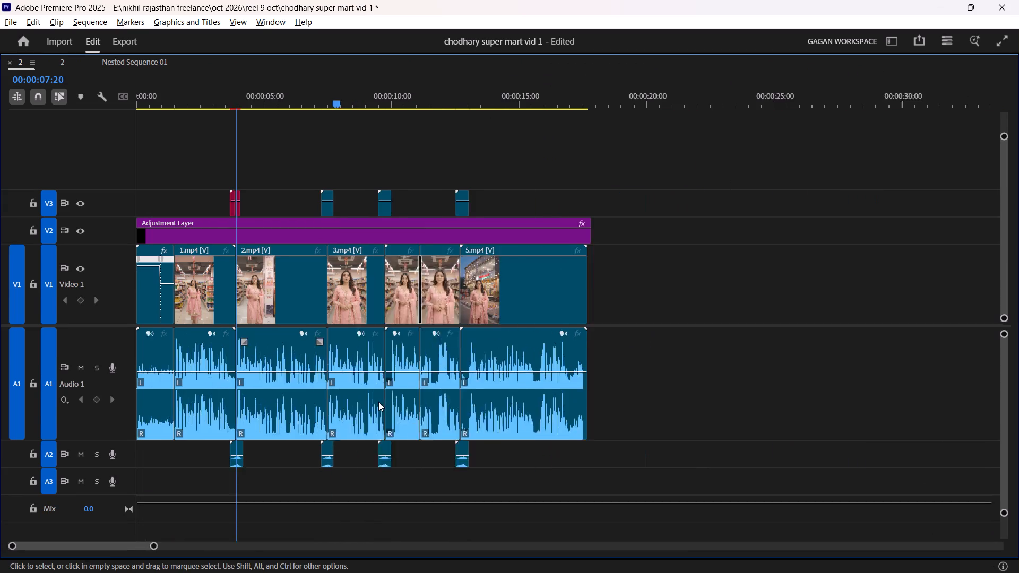
{"action": "key", "text": "ctrl+s"}
Play the edit from its start to check the pacing of the opening.
{"action": "left_click_drag", "start_coordinate": [193, 69], "coordinate": [26, 105]}
{"action": "key", "text": "grave"}
{"action": "left_click_drag", "start_coordinate": [265, 339], "coordinate": [244, 339]}
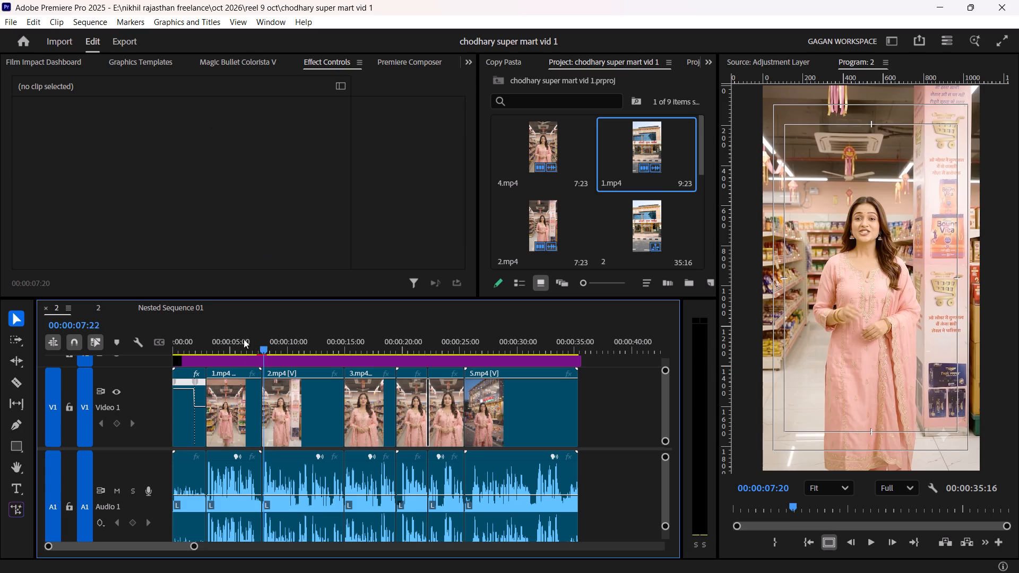
{"action": "left_click_drag", "start_coordinate": [244, 339], "coordinate": [134, 362]}
{"action": "key", "text": "space"}
{"action": "left_click", "coordinate": [608, 412]}
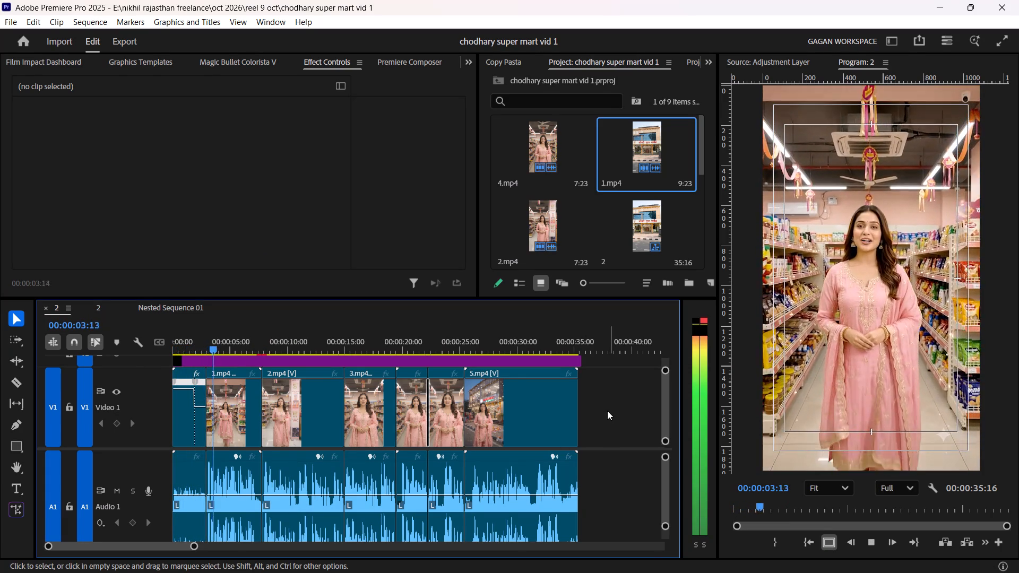
{"action": "scroll", "coordinate": [150, 497], "scroll_direction": "up", "scroll_amount": 20, "text": "alt"}
{"action": "scroll", "coordinate": [150, 497], "scroll_direction": "up", "scroll_amount": 14, "text": "alt"}
{"action": "key", "text": "space"}
Raise the speed before the second keyframe in the opening 1.mp4 clip to slightly above 244% and play it from the start.
{"action": "scroll", "coordinate": [280, 448], "scroll_direction": "up", "scroll_amount": 7, "text": "alt"}
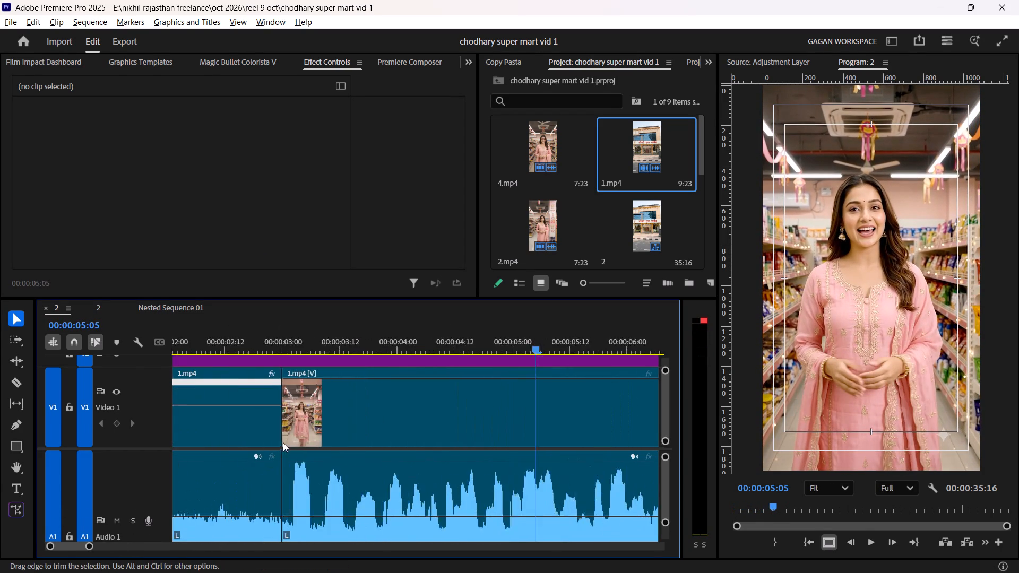
{"action": "scroll", "coordinate": [283, 442], "scroll_direction": "up", "scroll_amount": 12, "text": "alt"}
{"action": "left_click_drag", "start_coordinate": [271, 389], "coordinate": [273, 369]}
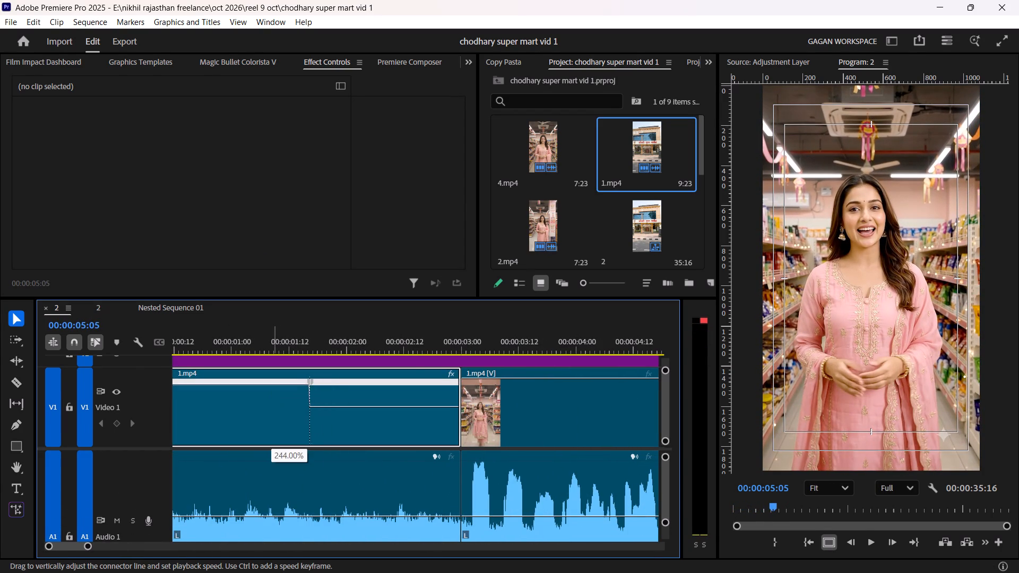
{"action": "left_click_drag", "start_coordinate": [273, 369], "coordinate": [276, 360]}
{"action": "left_click_drag", "start_coordinate": [270, 337], "coordinate": [136, 350]}
{"action": "key", "text": "space"}
{"action": "scroll", "coordinate": [353, 429], "scroll_direction": "down", "scroll_amount": 8, "text": "alt"}
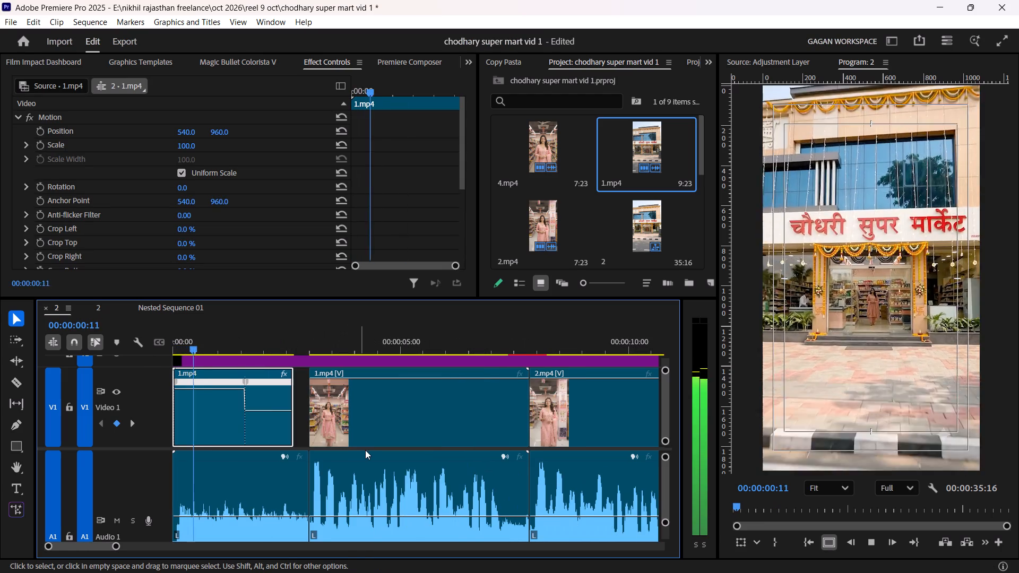
{"action": "key", "text": "space"}
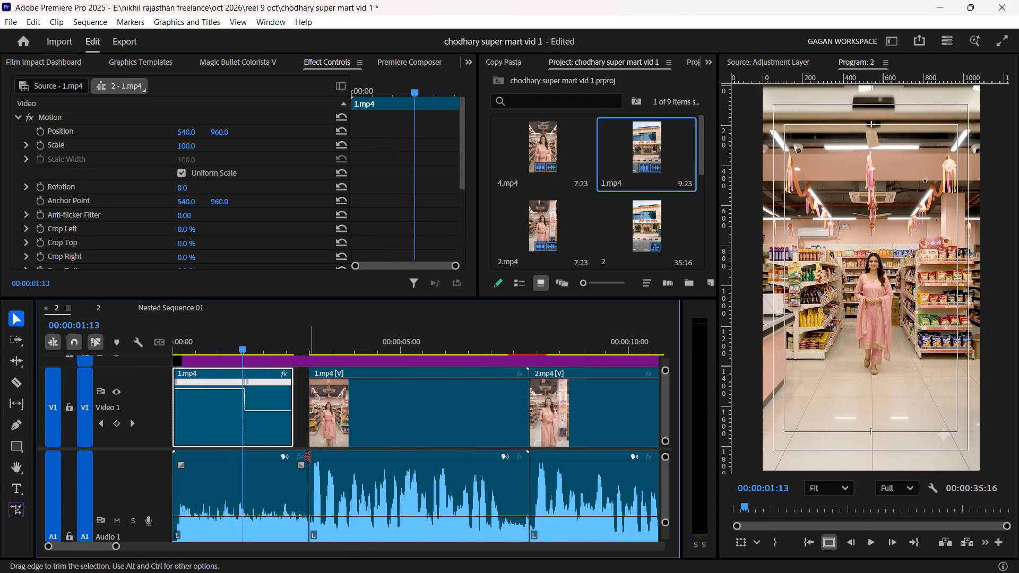
Trim the opening clip's audio to the new video end and ripple delete the gap before the second 1.mp4 part.
{"action": "left_click", "coordinate": [310, 456]}
{"action": "left_click_drag", "start_coordinate": [306, 456], "coordinate": [293, 454]}
{"action": "right_click", "coordinate": [301, 428]}
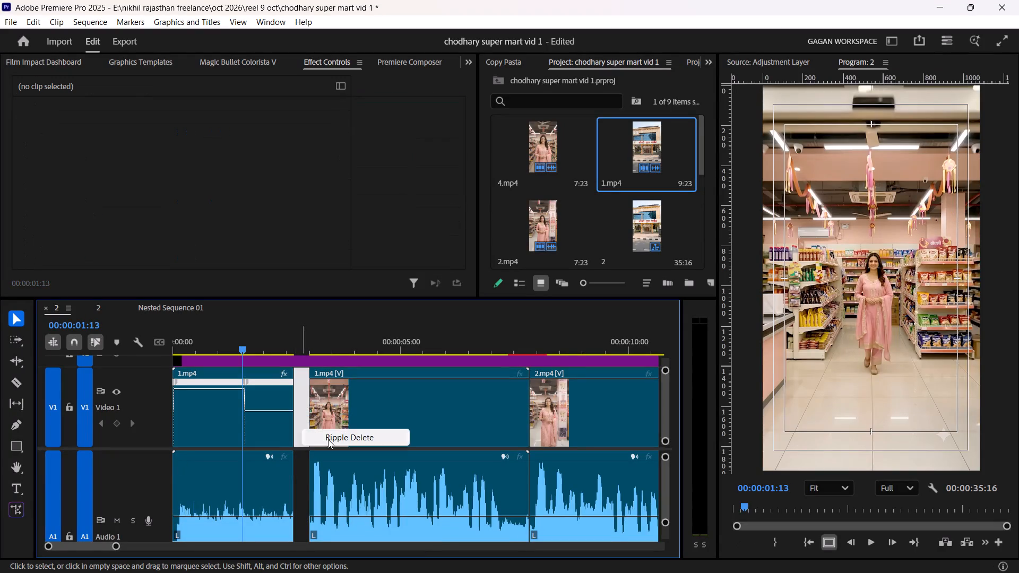
{"action": "left_click", "coordinate": [328, 439]}
{"action": "key", "text": "space"}
{"action": "left_click_drag", "start_coordinate": [276, 357], "coordinate": [267, 354]}
{"action": "key", "text": "space"}
{"action": "left_click", "coordinate": [273, 333]}
{"action": "key", "text": "space"}
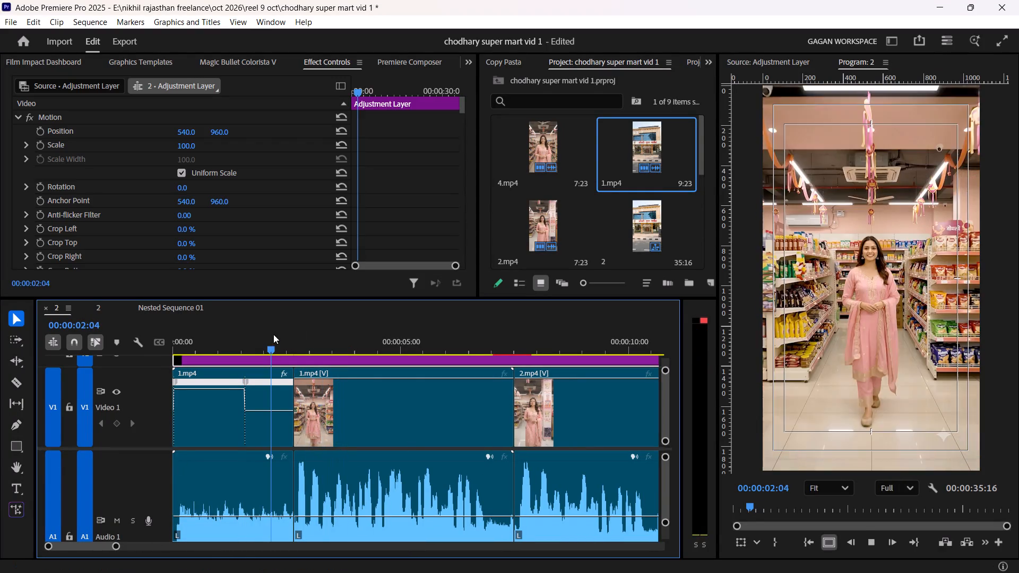
{"action": "scroll", "coordinate": [312, 411], "scroll_direction": "down", "scroll_amount": 6, "text": "alt"}
{"action": "key", "text": "ctrl+s"}
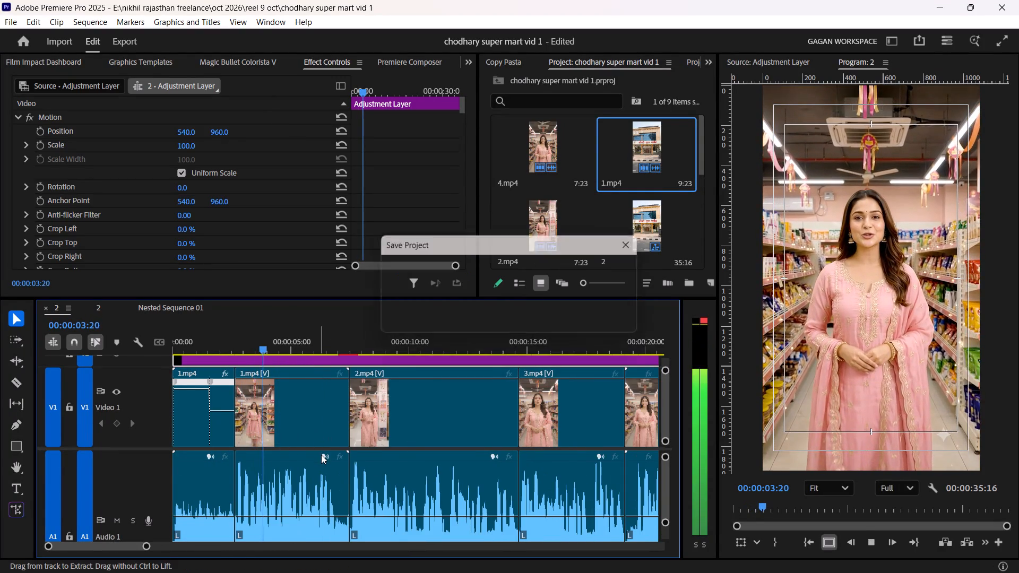
{"action": "key", "text": "space"}
{"action": "scroll", "coordinate": [321, 455], "scroll_direction": "down", "scroll_amount": 7, "text": "alt"}
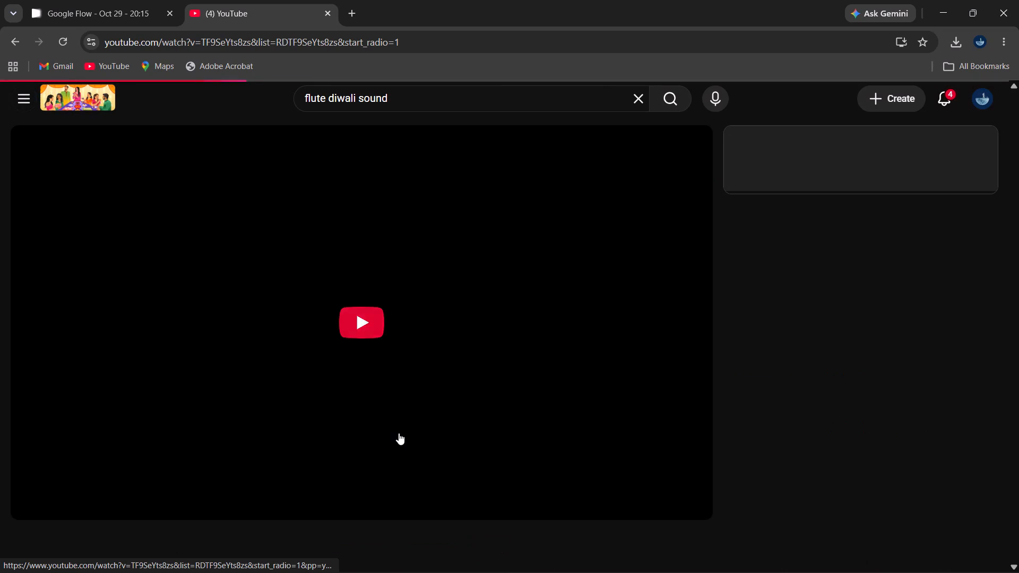
Pause the Deepawali Music Video and copy its share link.
{"action": "left_click", "coordinate": [52, 47]}
{"action": "left_click", "coordinate": [67, 48]}
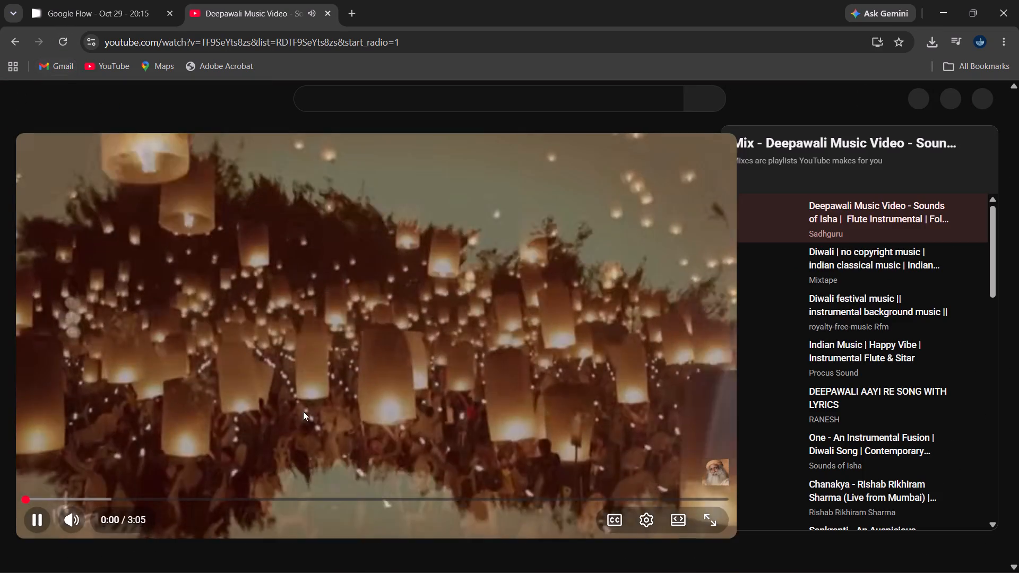
{"action": "left_click", "coordinate": [427, 376]}
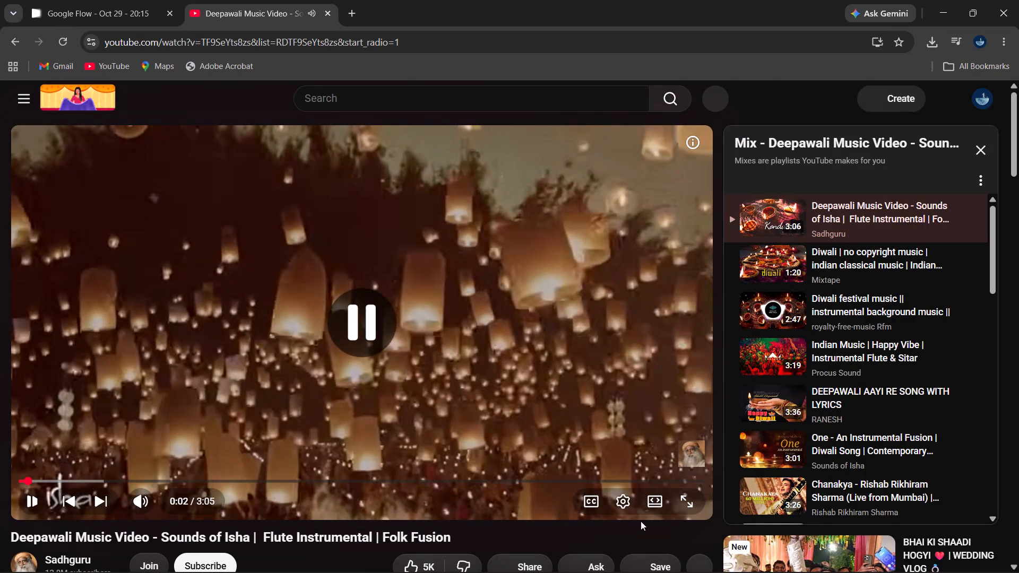
{"action": "left_click", "coordinate": [551, 565]}
{"action": "left_click", "coordinate": [627, 402]}
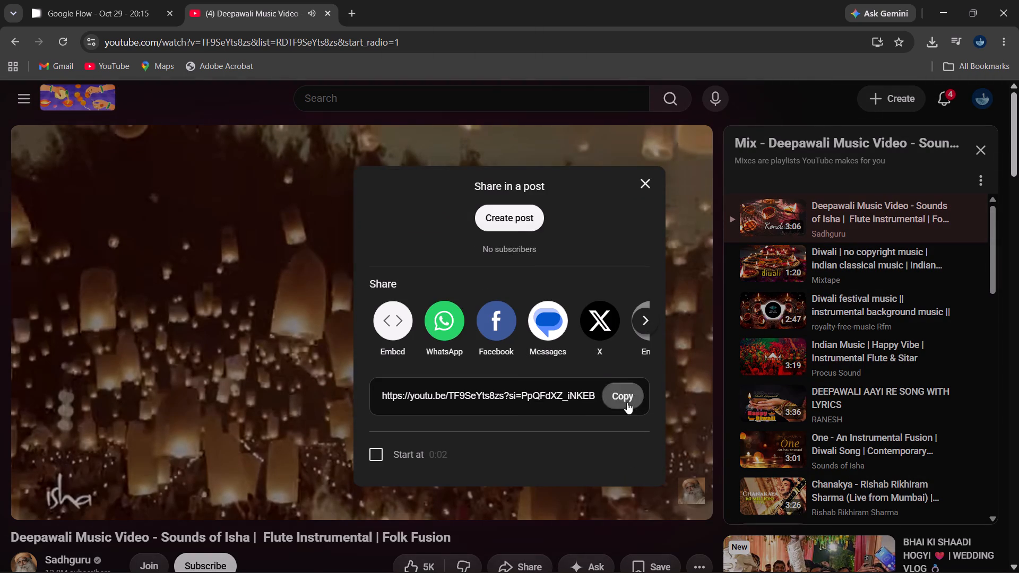
Open the vidssave.com YouTube downloader in a new tab and download the copied video link as a 360P MP4.
{"action": "left_click", "coordinate": [345, 0]}
{"action": "left_click", "coordinate": [311, 45]}
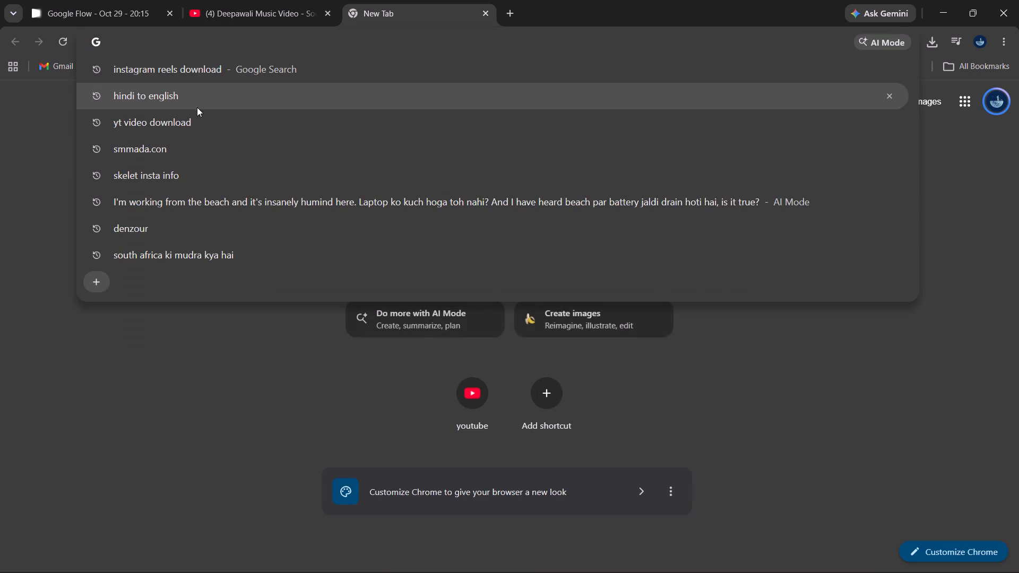
{"action": "left_click", "coordinate": [190, 116]}
{"action": "left_click", "coordinate": [168, 224]}
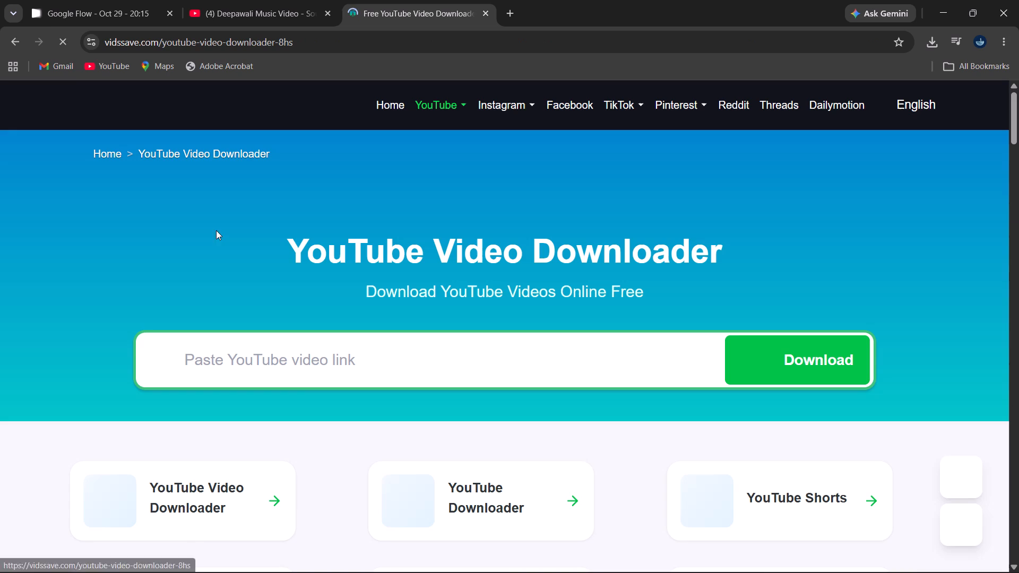
{"action": "left_click", "coordinate": [334, 365]}
{"action": "key", "text": "ctrl+v"}
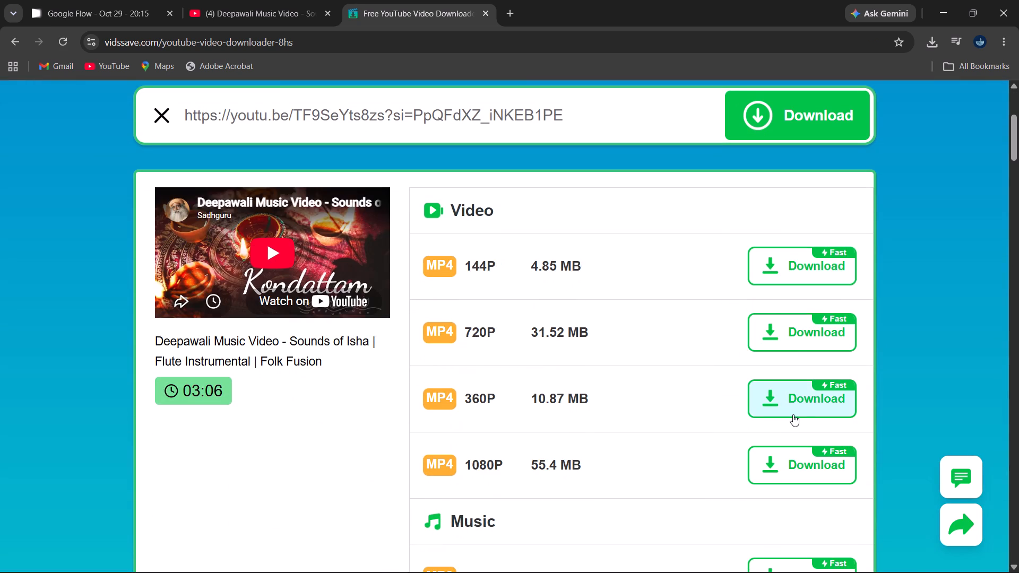
{"action": "left_click", "coordinate": [801, 404]}
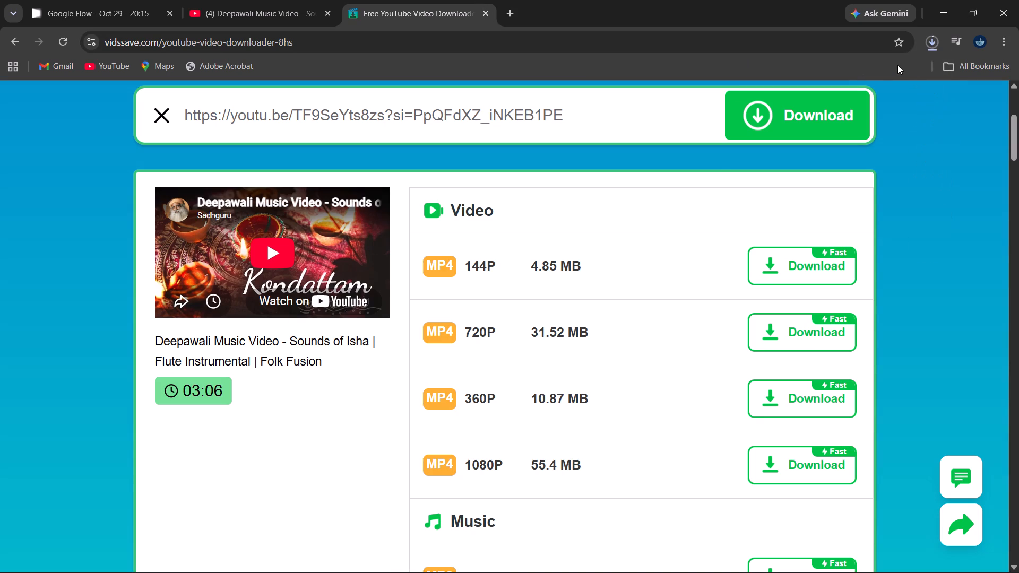
Bring the downloaded Deepawali music MP4 from the browser's download history into the Premiere Pro project.
{"action": "left_click", "coordinate": [932, 40]}
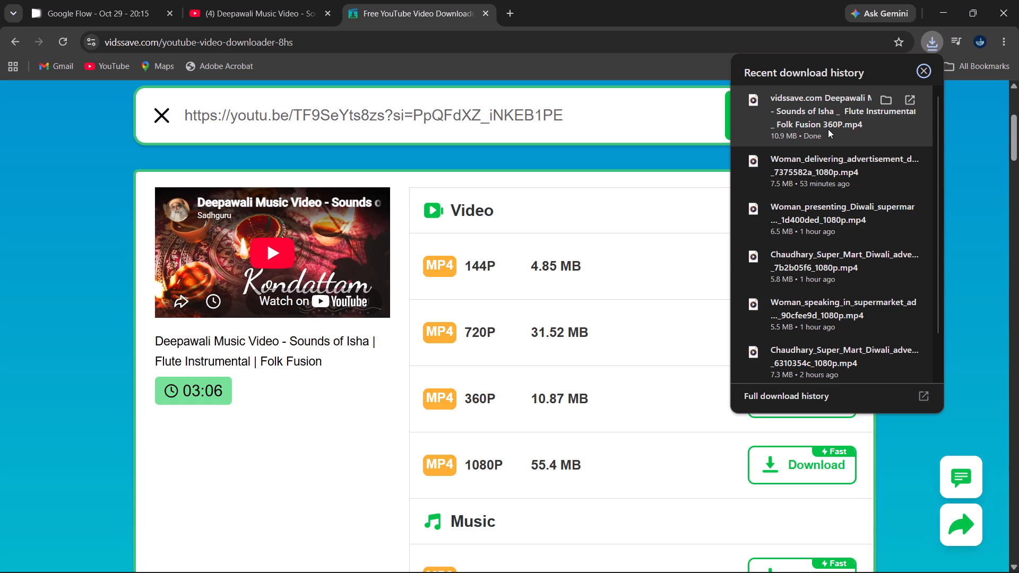
{"action": "left_click_drag", "start_coordinate": [817, 100], "coordinate": [503, 192]}
{"action": "key", "text": "alt+Tab"}
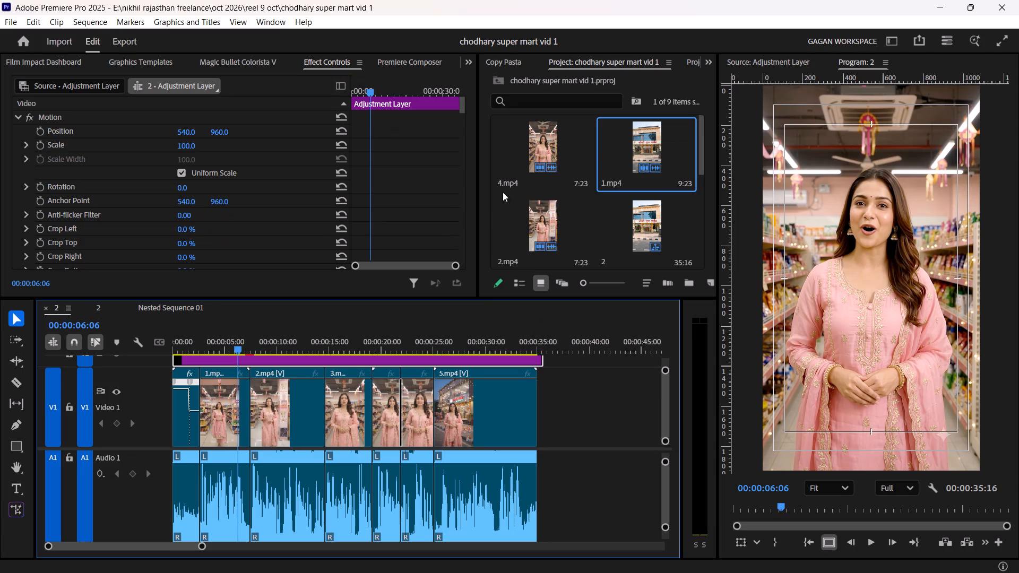
{"action": "left_click_drag", "start_coordinate": [503, 192], "coordinate": [546, 191]}
Preview the Deepawali music file in the Source Monitor and mark its out point at 00:01:12:05.
{"action": "double_click", "coordinate": [675, 152]}
{"action": "key", "text": "space"}
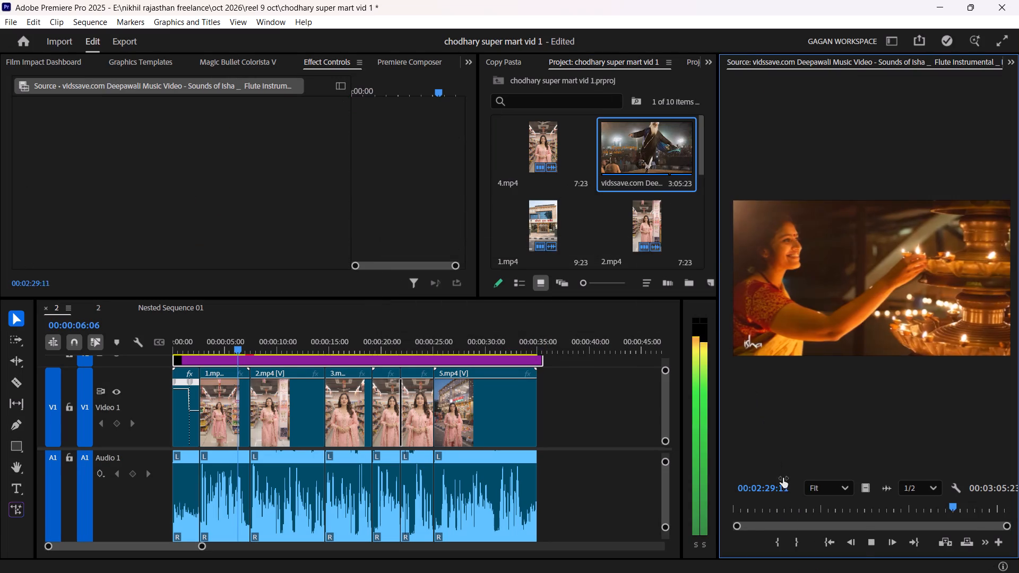
{"action": "left_click_drag", "start_coordinate": [788, 506], "coordinate": [693, 506]}
{"action": "left_click_drag", "start_coordinate": [783, 512], "coordinate": [840, 510]}
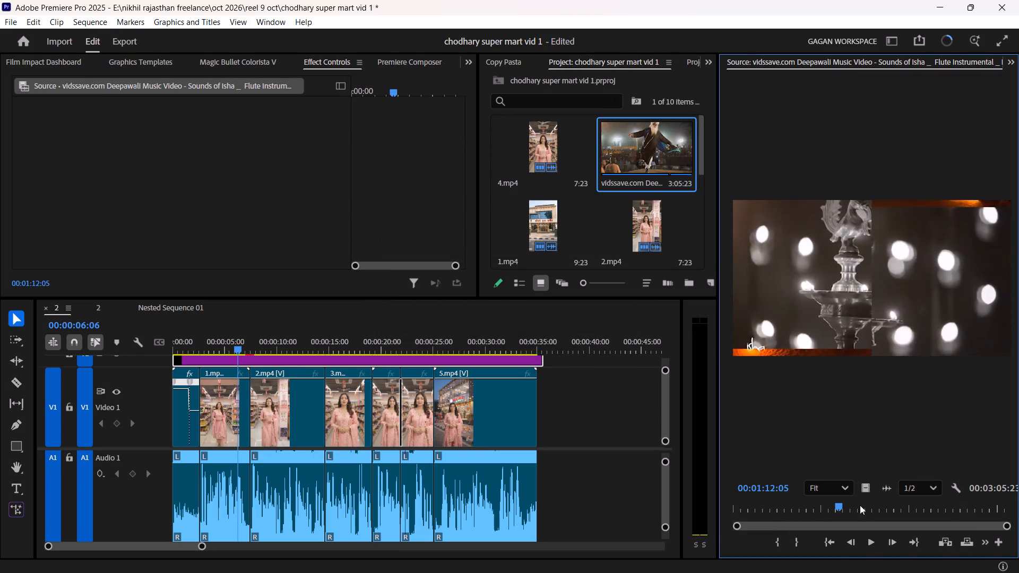
{"action": "key", "text": "o"}
Place only the audio of the marked Deepawali music on track A3 at the start of sequence 2.
{"action": "scroll", "coordinate": [572, 438], "scroll_direction": "down", "scroll_amount": 5}
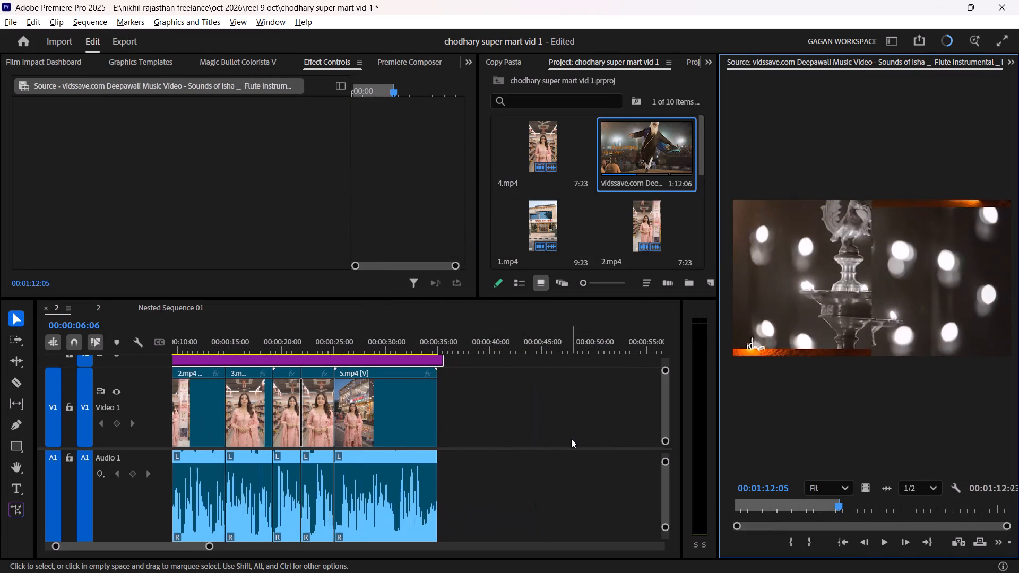
{"action": "scroll", "coordinate": [571, 439], "scroll_direction": "down", "scroll_amount": 7}
{"action": "scroll", "coordinate": [513, 487], "scroll_direction": "down", "scroll_amount": 6, "text": "ctrl"}
{"action": "scroll", "coordinate": [414, 495], "scroll_direction": "down", "scroll_amount": 5, "text": "ctrl"}
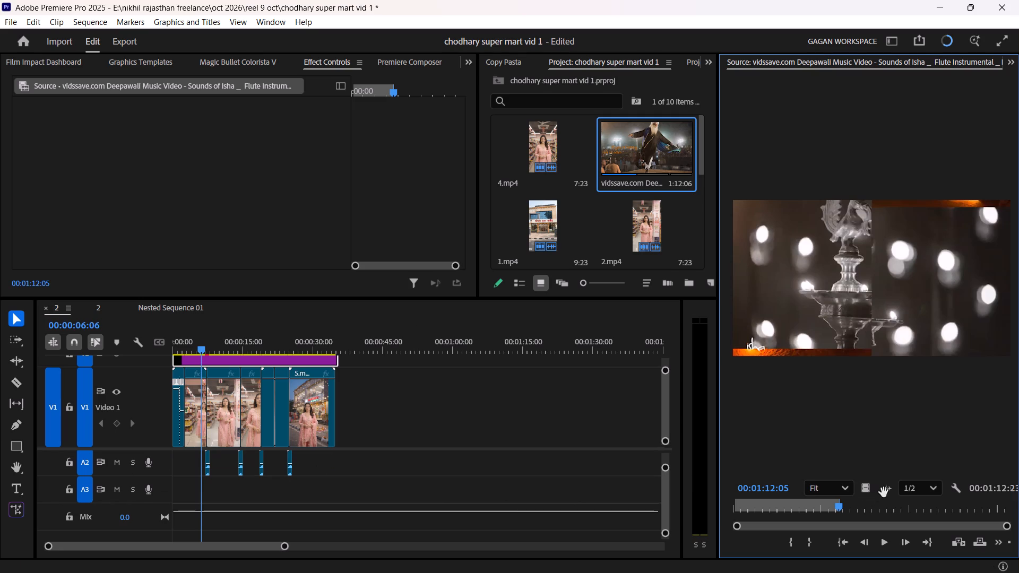
{"action": "left_click_drag", "start_coordinate": [885, 491], "coordinate": [173, 493]}
{"action": "left_click_drag", "start_coordinate": [241, 337], "coordinate": [108, 350]}
{"action": "key", "text": "grave"}
{"action": "key", "text": "grave"}
{"action": "left_click", "coordinate": [448, 398]}
{"action": "scroll", "coordinate": [383, 444], "scroll_direction": "down", "scroll_amount": 9}
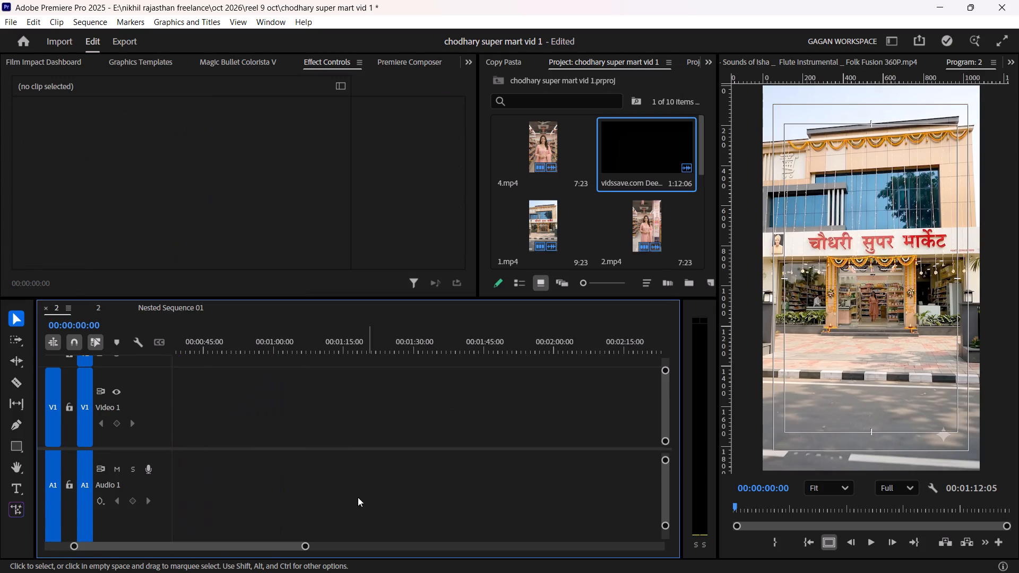
{"action": "scroll", "coordinate": [303, 477], "scroll_direction": "up", "scroll_amount": 14}
{"action": "scroll", "coordinate": [315, 471], "scroll_direction": "down", "scroll_amount": 7, "text": "ctrl"}
Find the Mastering audio effect by searching "master" and apply it to the Deepawali music clip on A3.
{"action": "left_click", "coordinate": [325, 524]}
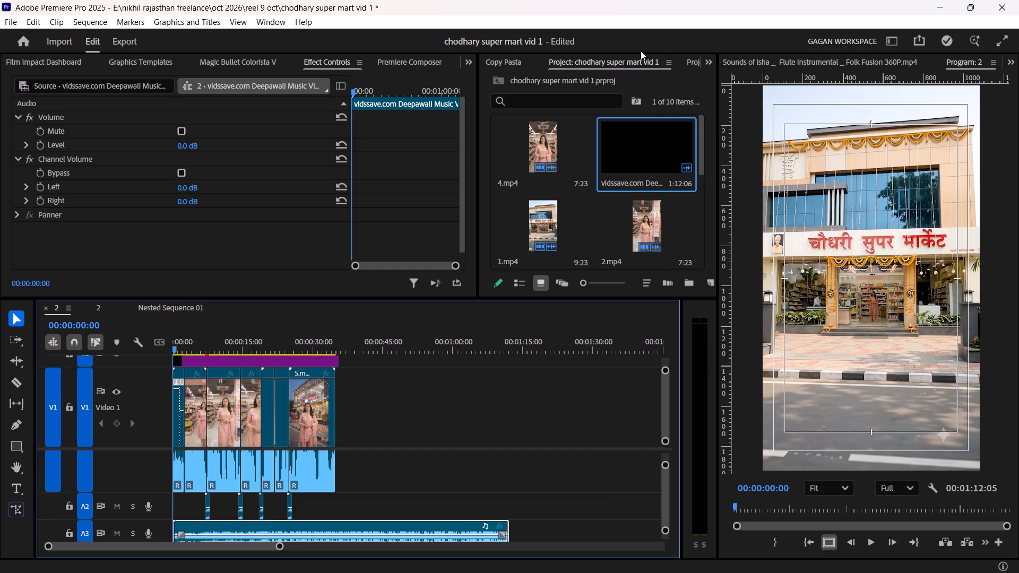
{"action": "left_click", "coordinate": [704, 61]}
{"action": "left_click", "coordinate": [730, 88]}
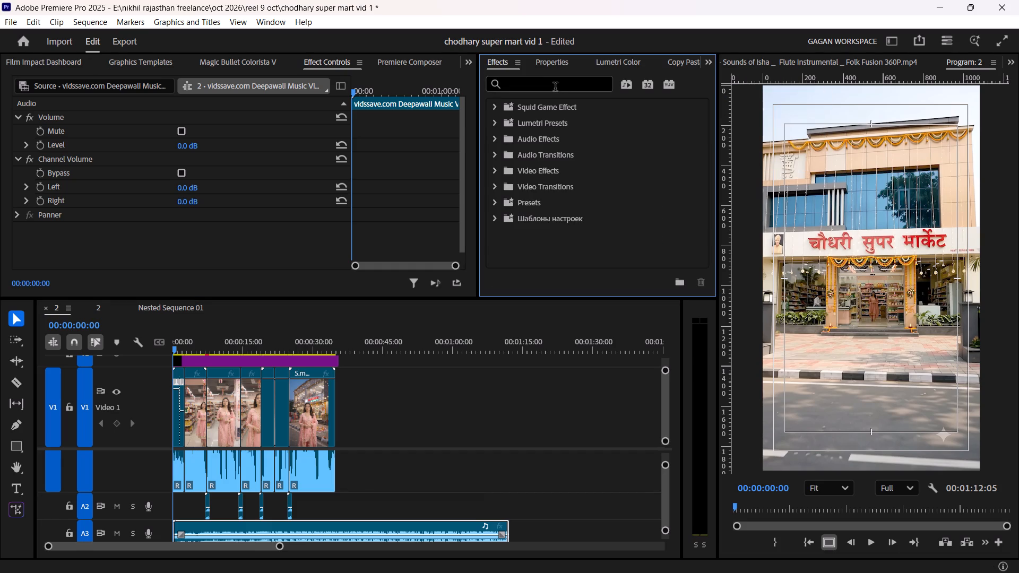
{"action": "left_click", "coordinate": [554, 88]}
{"action": "type", "text": "mas"}
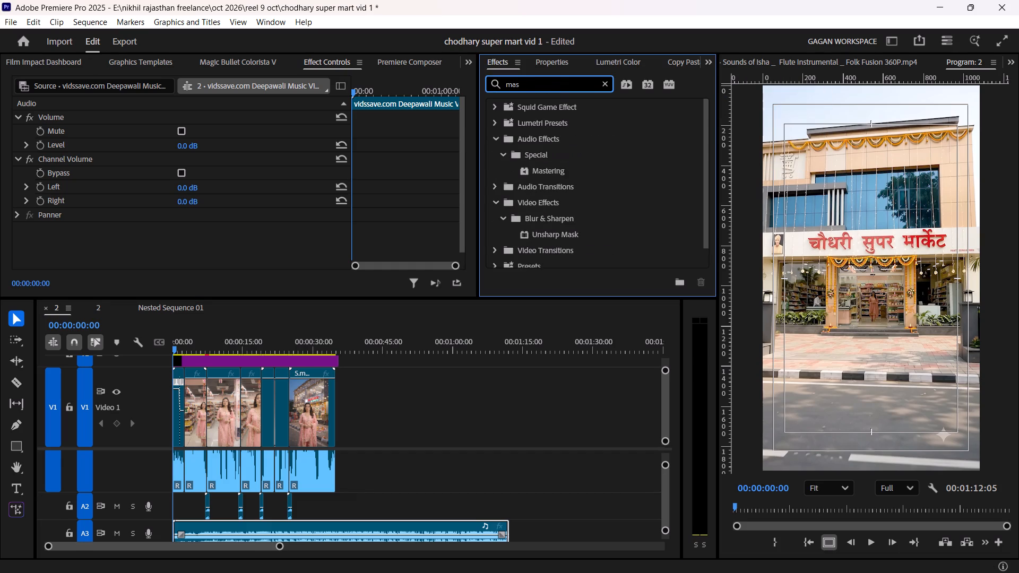
{"action": "type", "text": "ter"}
{"action": "right_click", "coordinate": [556, 93]}
{"action": "left_click", "coordinate": [566, 169]}
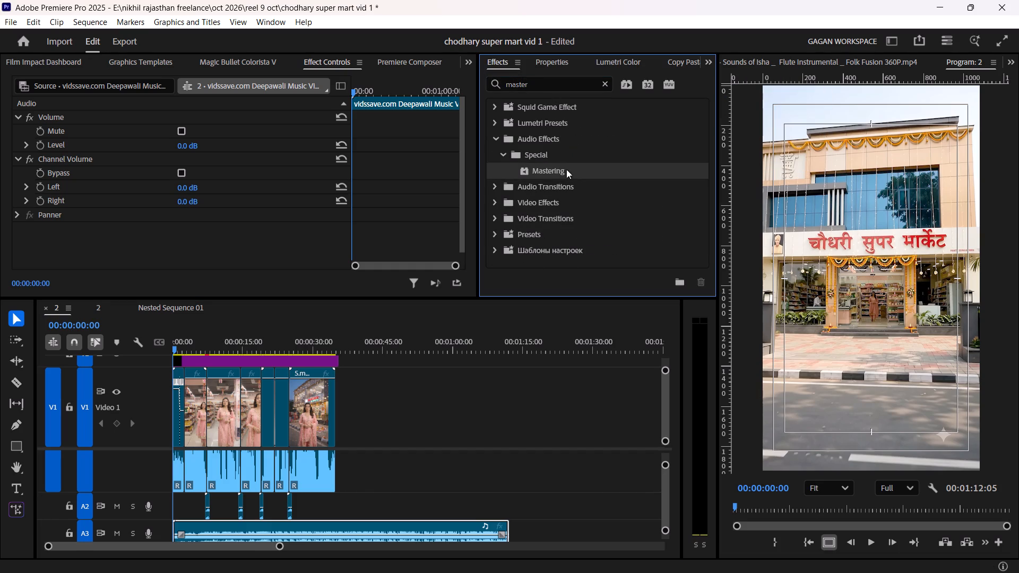
{"action": "left_click_drag", "start_coordinate": [549, 172], "coordinate": [308, 531]}
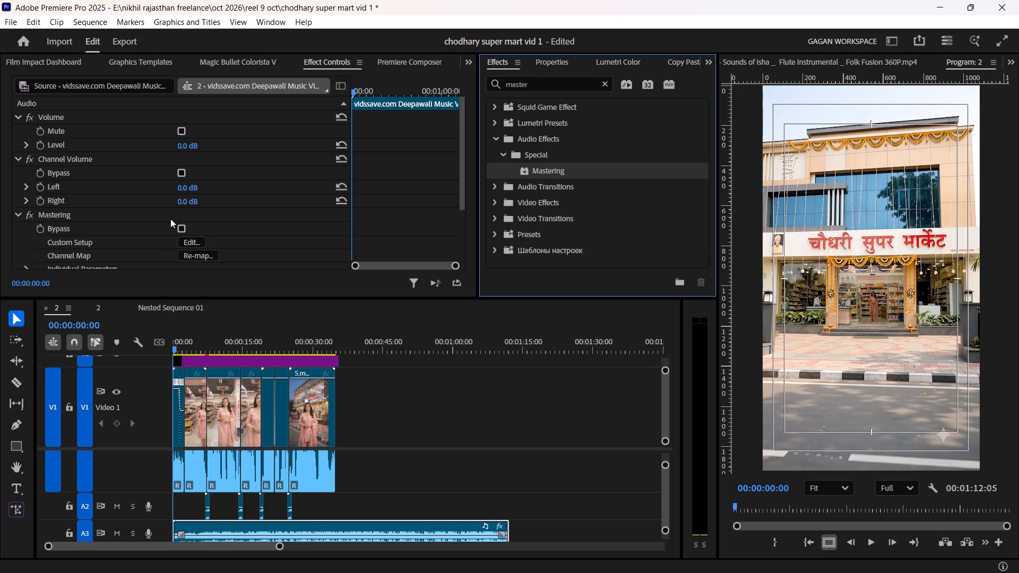
Set the music clip's Mastering preset to Make Room For Vocals and close the effect editor.
{"action": "scroll", "coordinate": [169, 225], "scroll_direction": "down", "scroll_amount": 6}
{"action": "left_click", "coordinate": [189, 162]}
{"action": "left_click", "coordinate": [328, 149]}
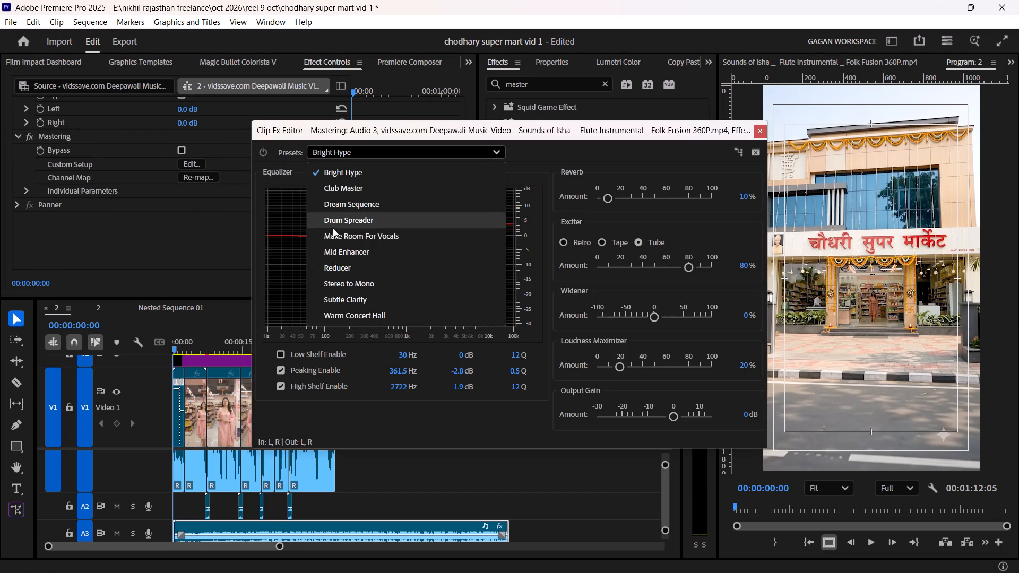
{"action": "left_click", "coordinate": [359, 238]}
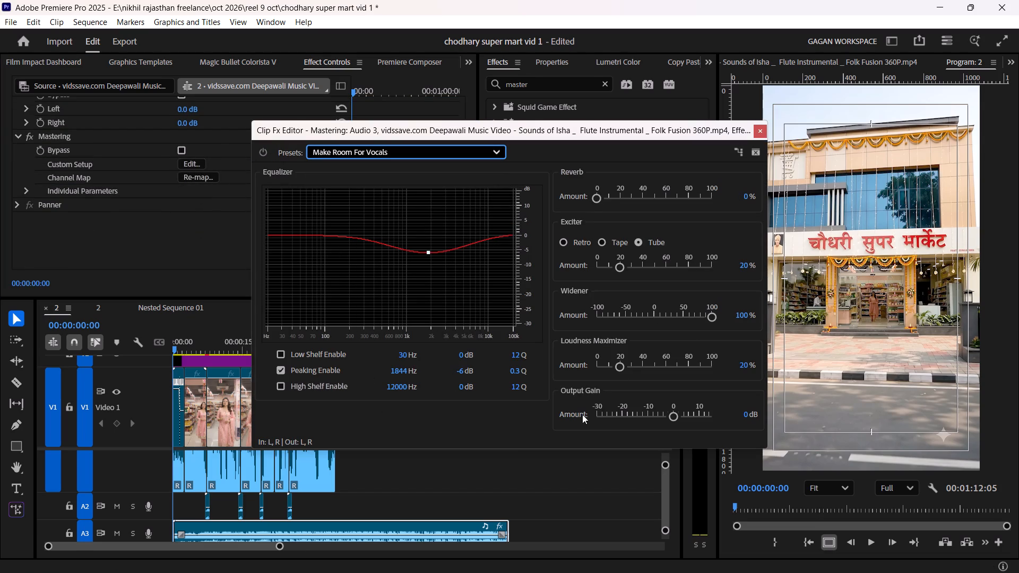
{"action": "left_click", "coordinate": [753, 134]}
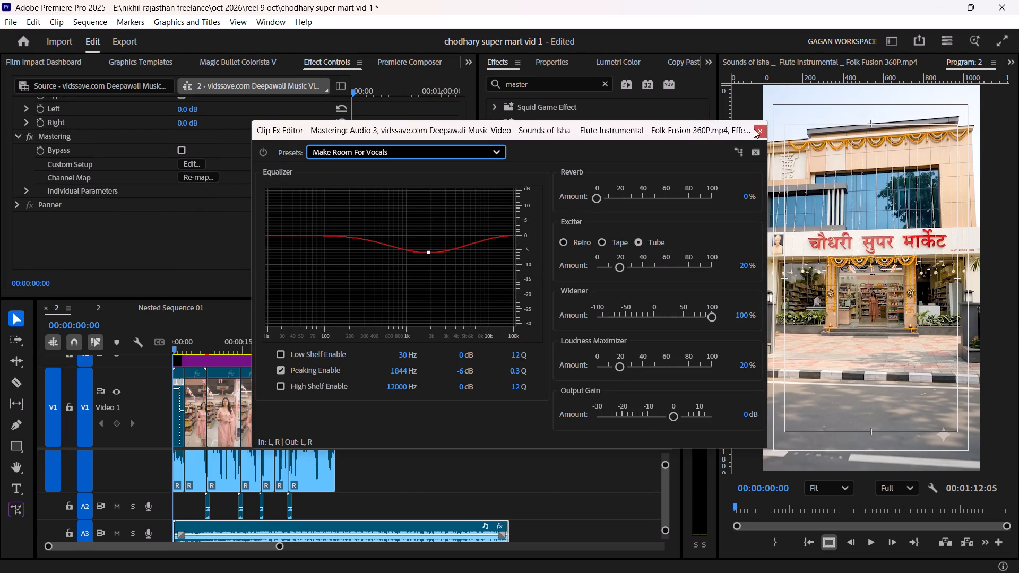
{"action": "left_click", "coordinate": [758, 128]}
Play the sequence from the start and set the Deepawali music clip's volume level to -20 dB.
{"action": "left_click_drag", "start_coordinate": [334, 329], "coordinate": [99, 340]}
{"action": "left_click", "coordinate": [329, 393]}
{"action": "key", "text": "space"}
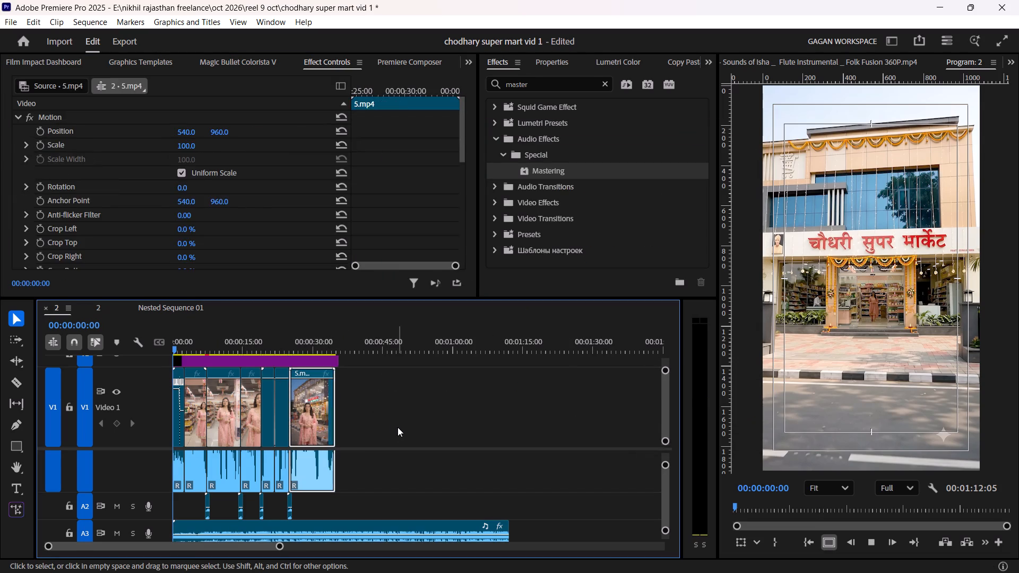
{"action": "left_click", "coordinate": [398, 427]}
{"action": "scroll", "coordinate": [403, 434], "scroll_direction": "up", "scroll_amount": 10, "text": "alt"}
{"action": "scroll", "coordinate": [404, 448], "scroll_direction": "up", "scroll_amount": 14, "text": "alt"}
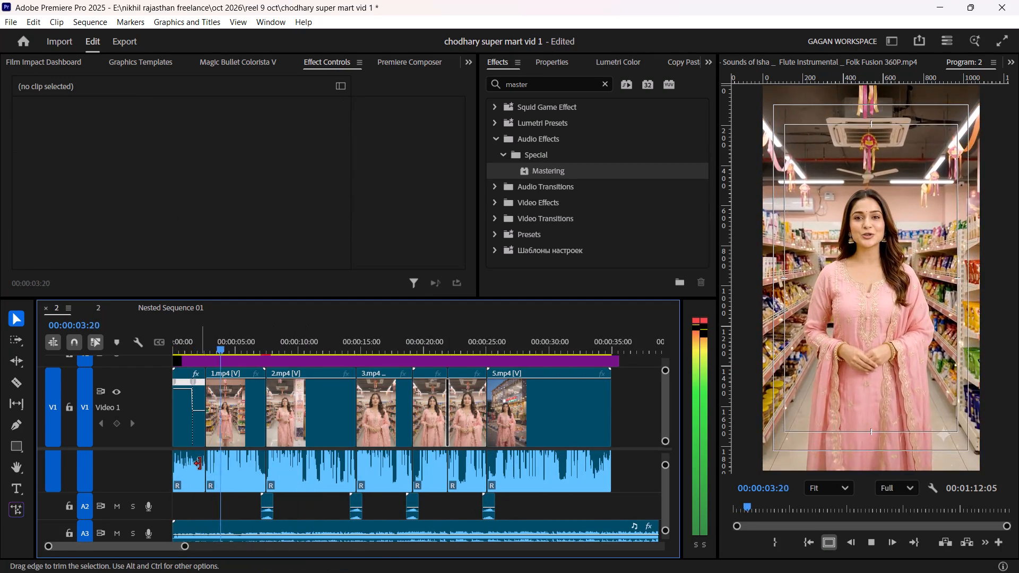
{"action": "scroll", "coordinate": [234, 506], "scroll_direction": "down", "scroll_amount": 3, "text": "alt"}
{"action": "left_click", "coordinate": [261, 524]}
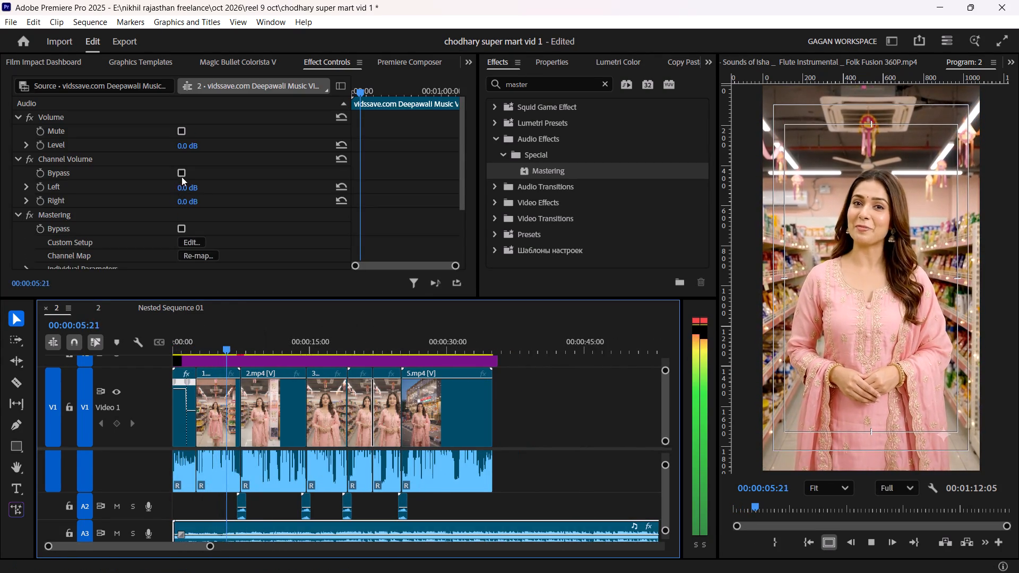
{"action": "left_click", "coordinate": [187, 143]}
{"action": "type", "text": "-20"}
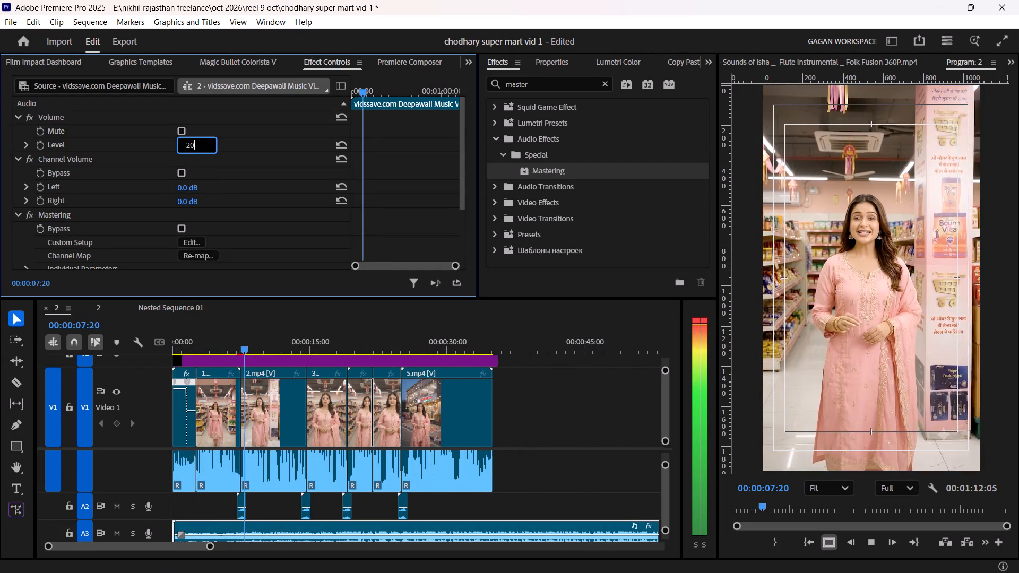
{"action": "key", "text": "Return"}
Set the Deepawali music clip's volume level to -15 dB and save the project.
{"action": "left_click", "coordinate": [186, 148]}
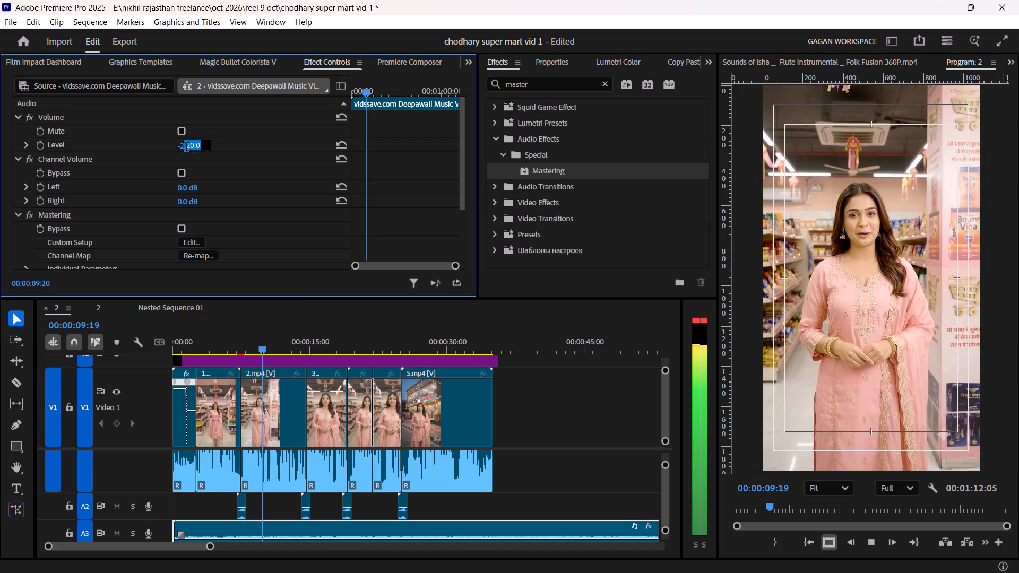
{"action": "type", "text": "-15"}
{"action": "key", "text": "Return"}
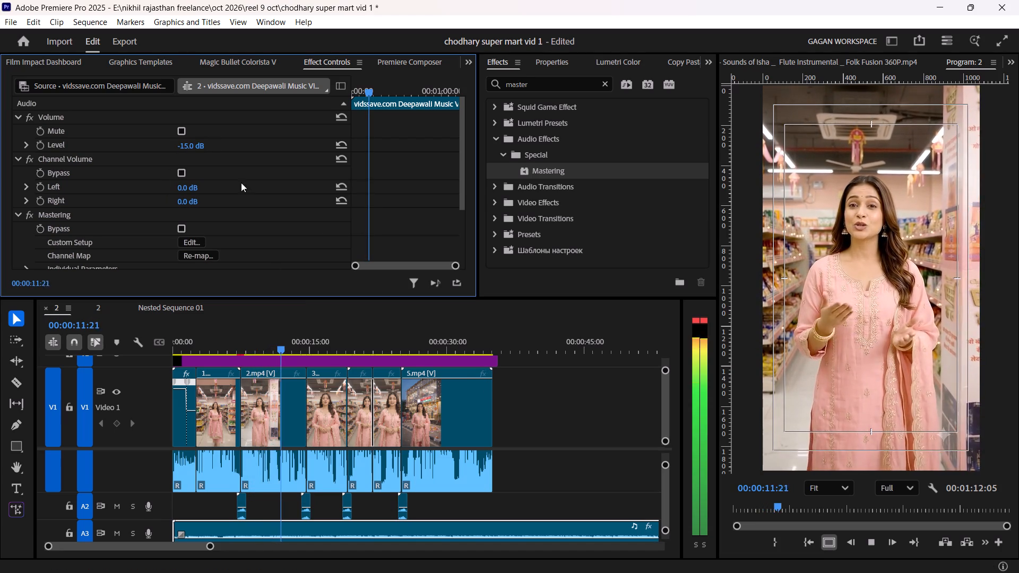
{"action": "left_click", "coordinate": [550, 404]}
{"action": "key", "text": "ctrl+s"}
Play from the start and trim the beginning of the music on A3 to the cut between the two 1.mp4 parts.
{"action": "left_click_drag", "start_coordinate": [200, 322], "coordinate": [90, 334]}
{"action": "left_click_drag", "start_coordinate": [198, 341], "coordinate": [146, 349]}
{"action": "key", "text": "space"}
{"action": "scroll", "coordinate": [255, 481], "scroll_direction": "down", "scroll_amount": 2, "text": "alt"}
{"action": "scroll", "coordinate": [254, 481], "scroll_direction": "up", "scroll_amount": 4, "text": "alt"}
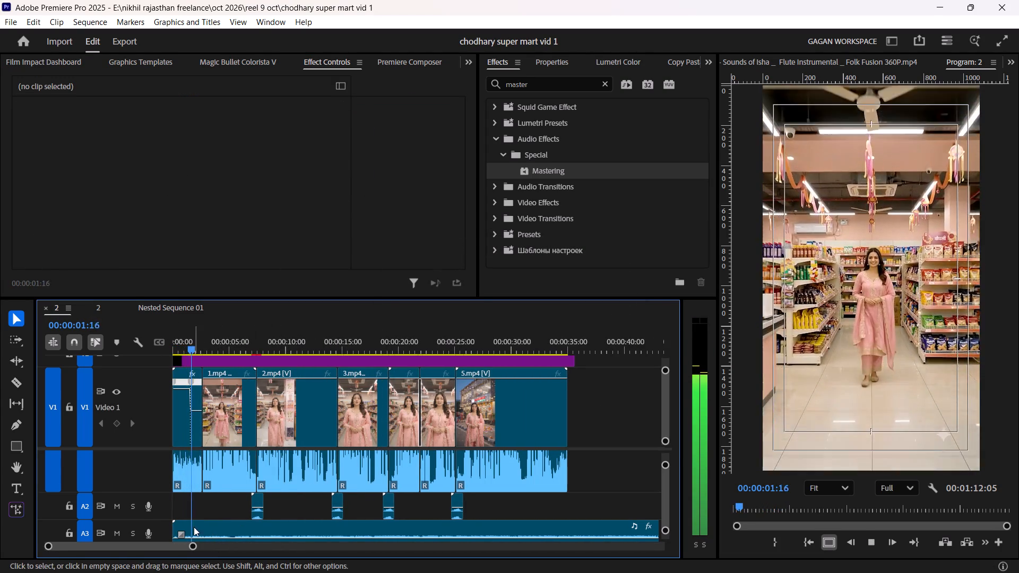
{"action": "left_click_drag", "start_coordinate": [176, 525], "coordinate": [210, 528]}
{"action": "left_click", "coordinate": [224, 504]}
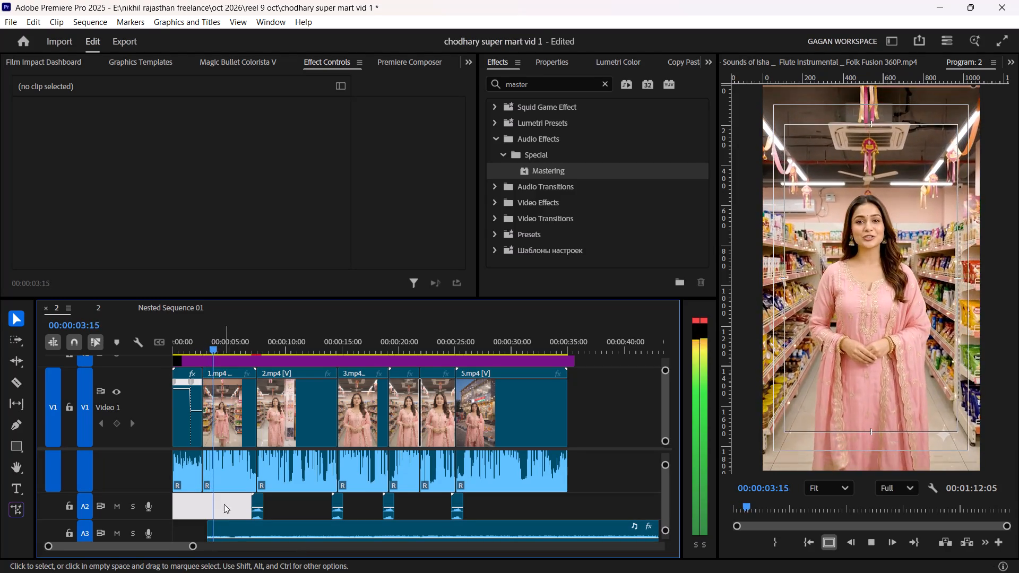
{"action": "left_click", "coordinate": [213, 522]}
{"action": "left_click", "coordinate": [214, 515]}
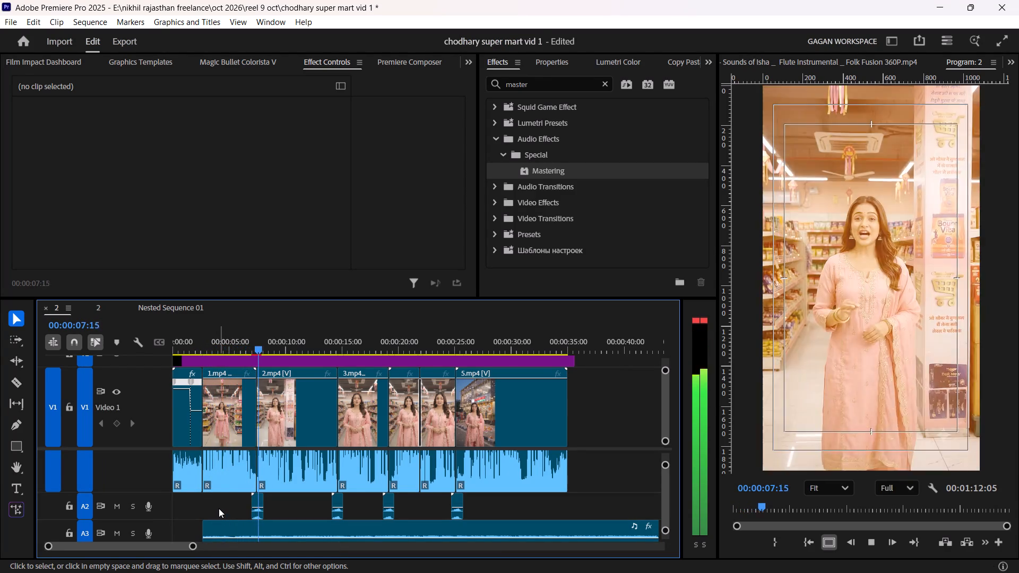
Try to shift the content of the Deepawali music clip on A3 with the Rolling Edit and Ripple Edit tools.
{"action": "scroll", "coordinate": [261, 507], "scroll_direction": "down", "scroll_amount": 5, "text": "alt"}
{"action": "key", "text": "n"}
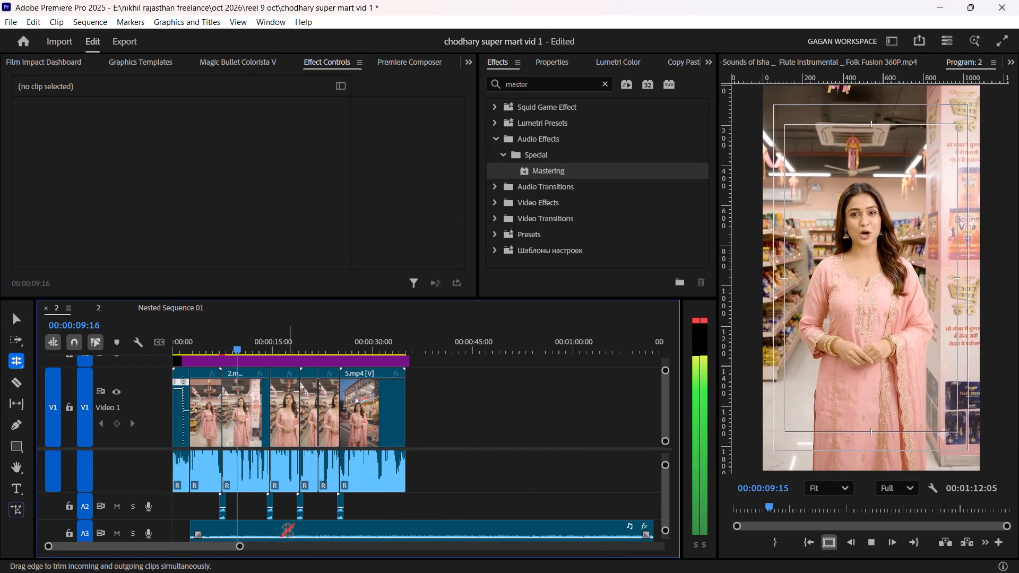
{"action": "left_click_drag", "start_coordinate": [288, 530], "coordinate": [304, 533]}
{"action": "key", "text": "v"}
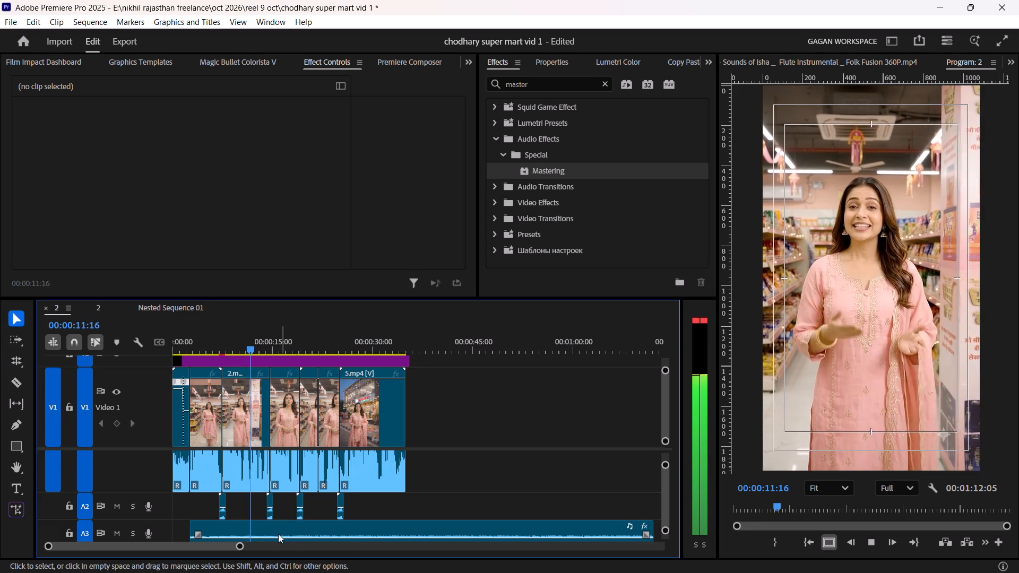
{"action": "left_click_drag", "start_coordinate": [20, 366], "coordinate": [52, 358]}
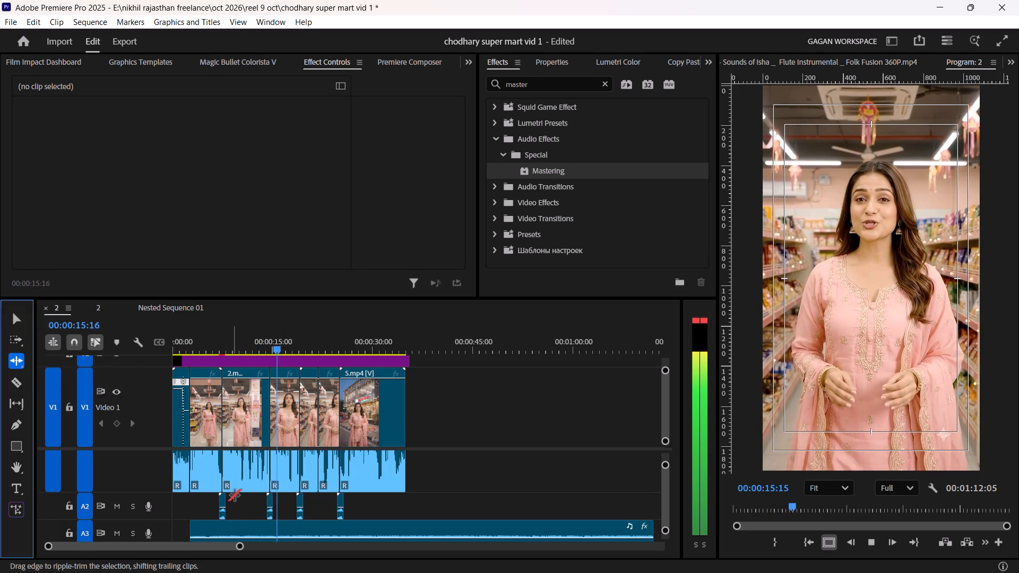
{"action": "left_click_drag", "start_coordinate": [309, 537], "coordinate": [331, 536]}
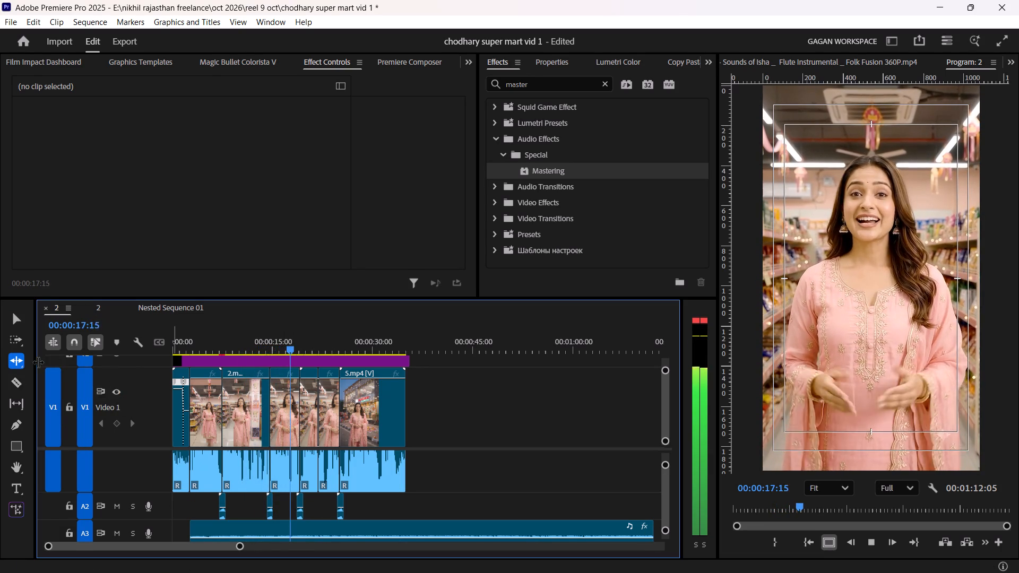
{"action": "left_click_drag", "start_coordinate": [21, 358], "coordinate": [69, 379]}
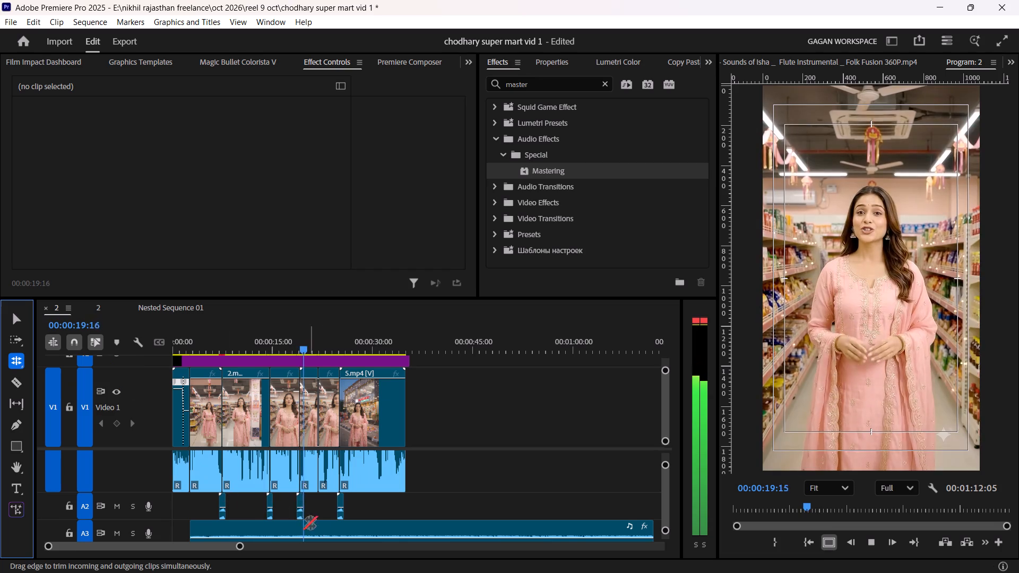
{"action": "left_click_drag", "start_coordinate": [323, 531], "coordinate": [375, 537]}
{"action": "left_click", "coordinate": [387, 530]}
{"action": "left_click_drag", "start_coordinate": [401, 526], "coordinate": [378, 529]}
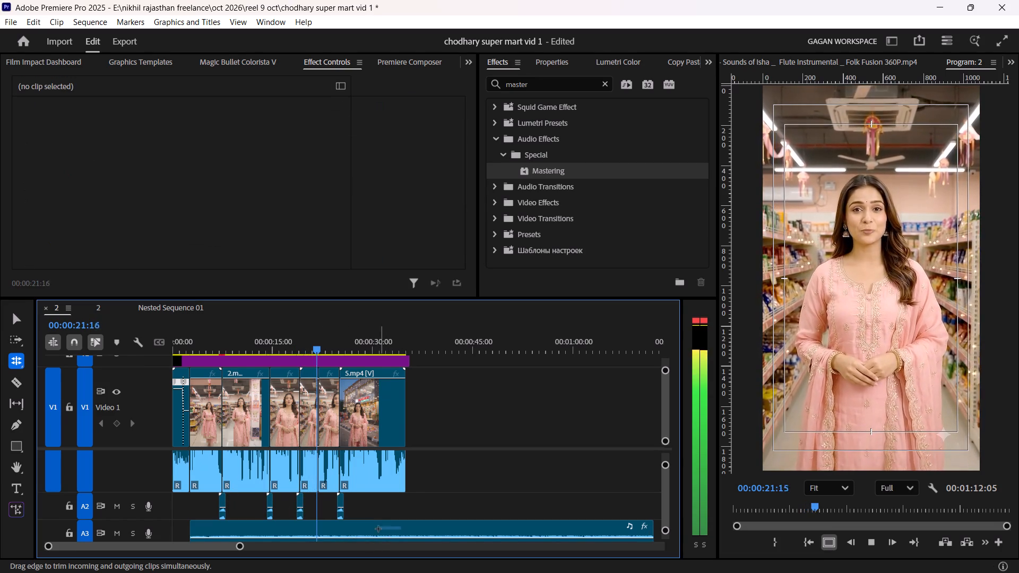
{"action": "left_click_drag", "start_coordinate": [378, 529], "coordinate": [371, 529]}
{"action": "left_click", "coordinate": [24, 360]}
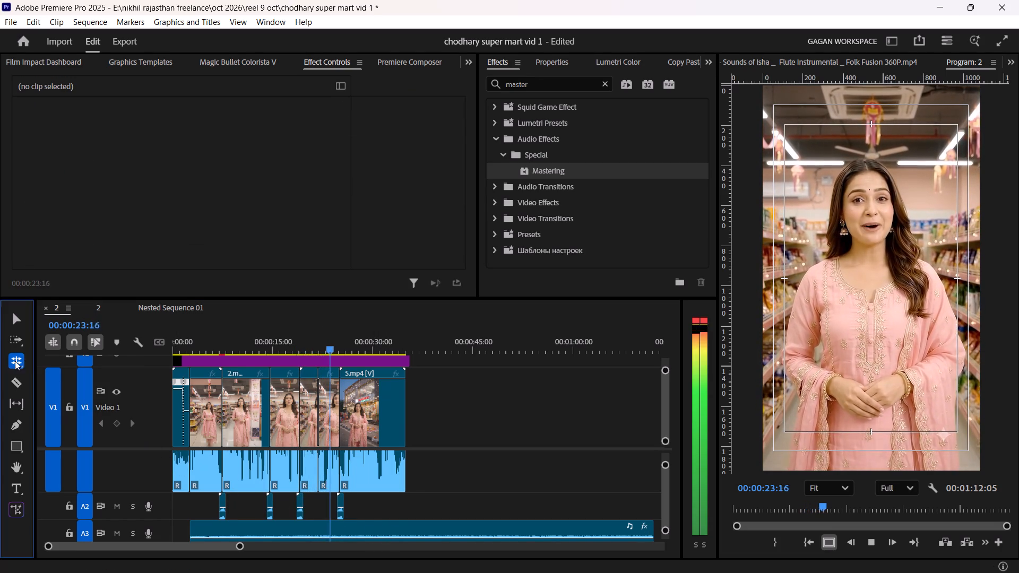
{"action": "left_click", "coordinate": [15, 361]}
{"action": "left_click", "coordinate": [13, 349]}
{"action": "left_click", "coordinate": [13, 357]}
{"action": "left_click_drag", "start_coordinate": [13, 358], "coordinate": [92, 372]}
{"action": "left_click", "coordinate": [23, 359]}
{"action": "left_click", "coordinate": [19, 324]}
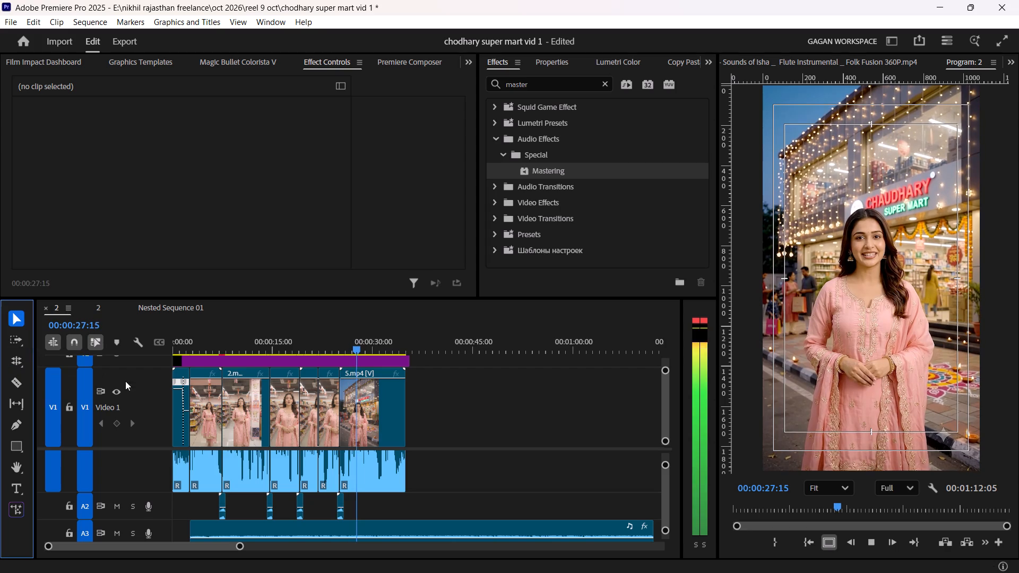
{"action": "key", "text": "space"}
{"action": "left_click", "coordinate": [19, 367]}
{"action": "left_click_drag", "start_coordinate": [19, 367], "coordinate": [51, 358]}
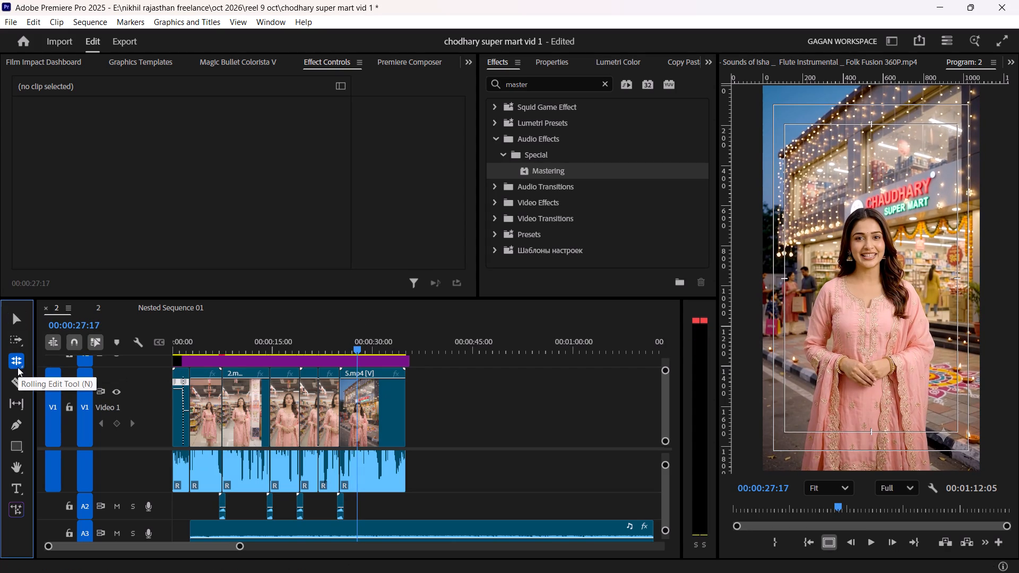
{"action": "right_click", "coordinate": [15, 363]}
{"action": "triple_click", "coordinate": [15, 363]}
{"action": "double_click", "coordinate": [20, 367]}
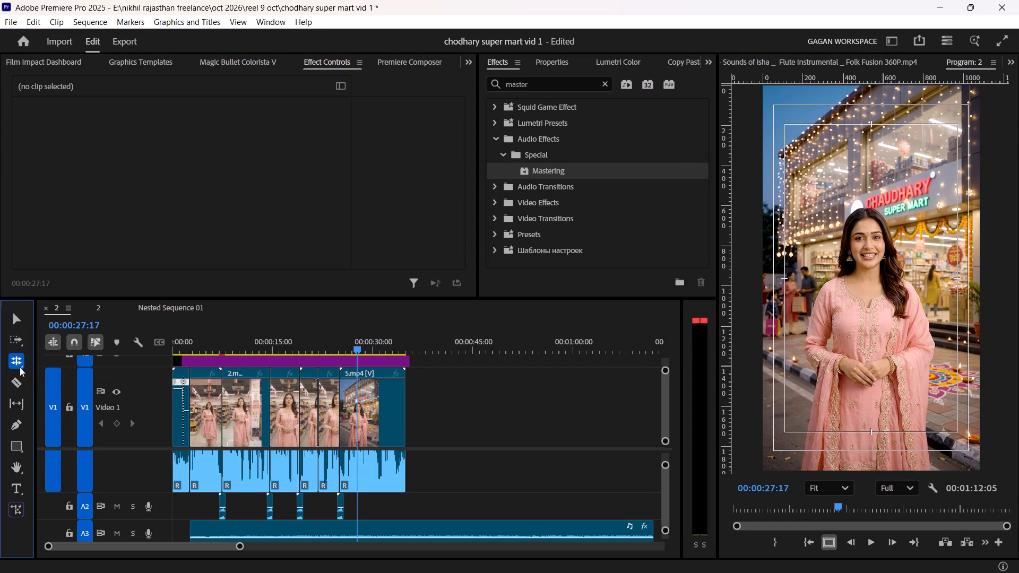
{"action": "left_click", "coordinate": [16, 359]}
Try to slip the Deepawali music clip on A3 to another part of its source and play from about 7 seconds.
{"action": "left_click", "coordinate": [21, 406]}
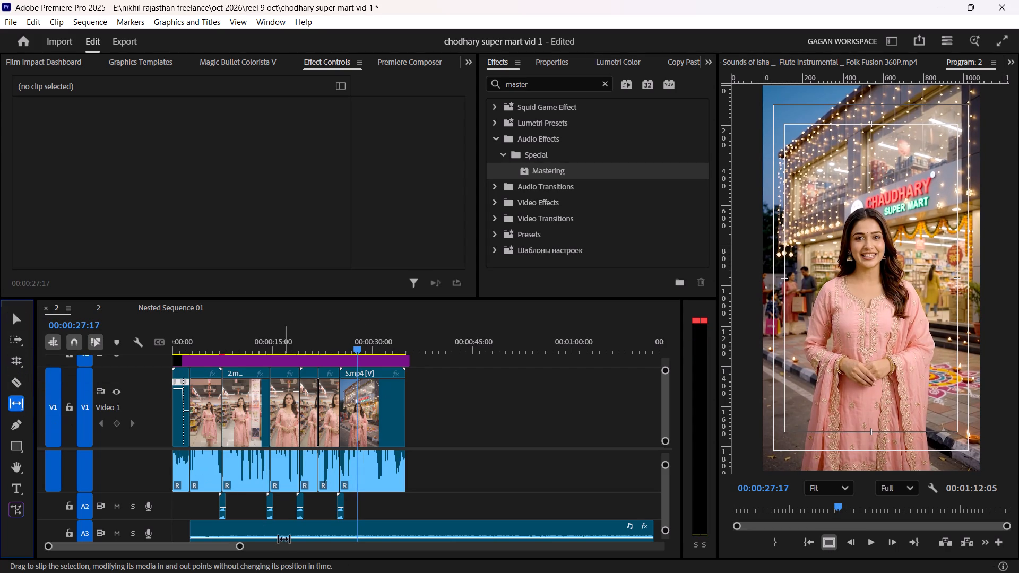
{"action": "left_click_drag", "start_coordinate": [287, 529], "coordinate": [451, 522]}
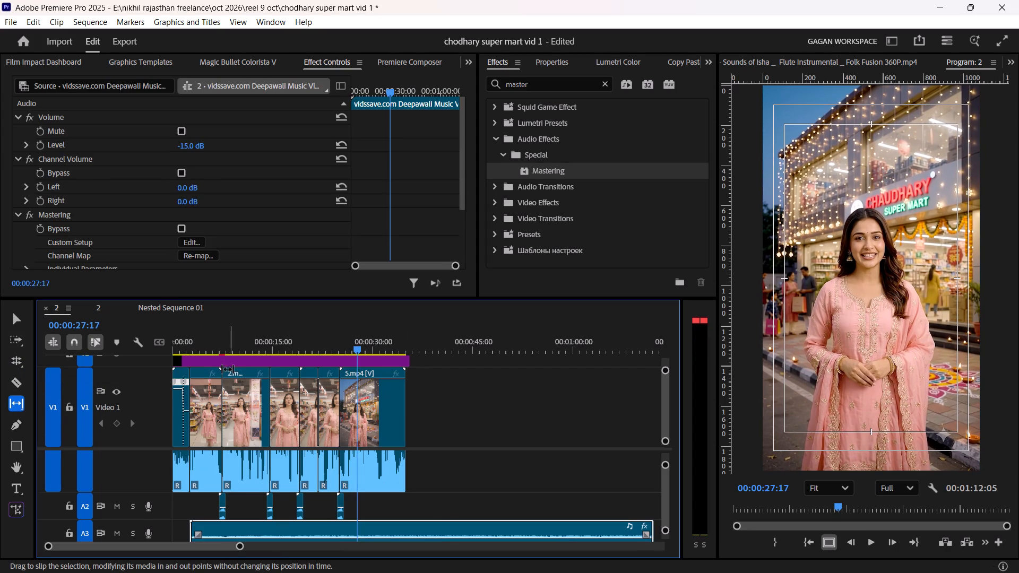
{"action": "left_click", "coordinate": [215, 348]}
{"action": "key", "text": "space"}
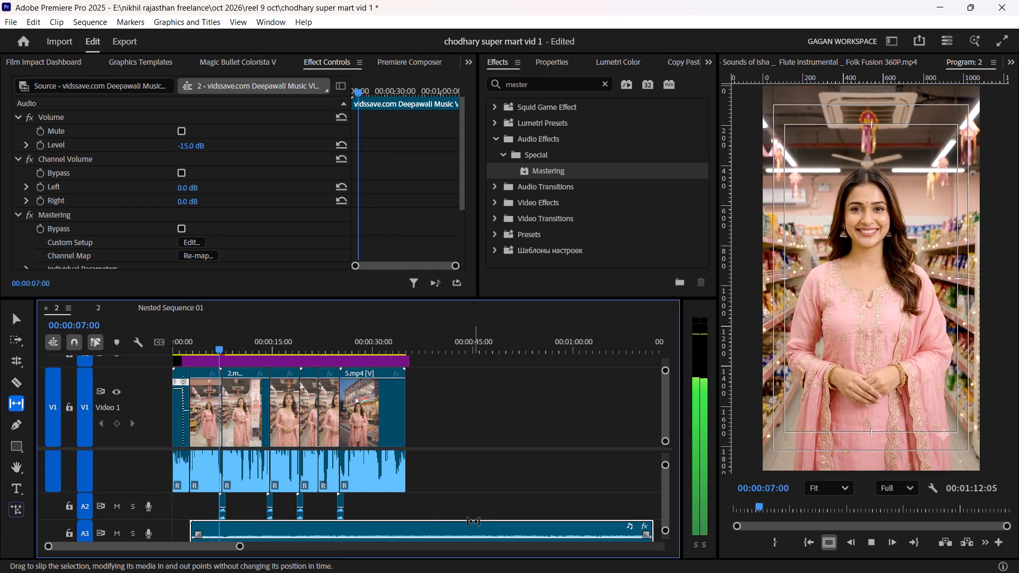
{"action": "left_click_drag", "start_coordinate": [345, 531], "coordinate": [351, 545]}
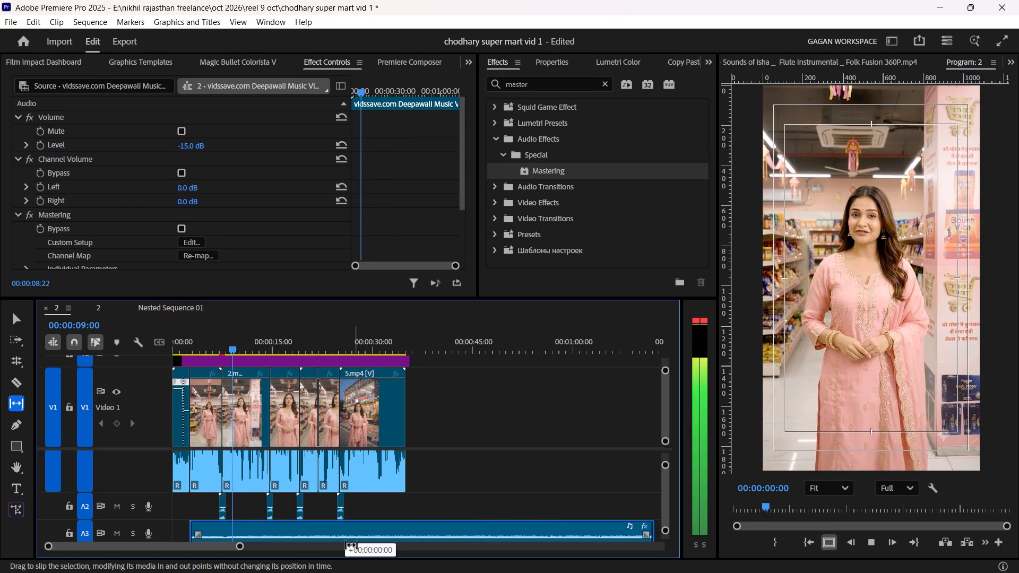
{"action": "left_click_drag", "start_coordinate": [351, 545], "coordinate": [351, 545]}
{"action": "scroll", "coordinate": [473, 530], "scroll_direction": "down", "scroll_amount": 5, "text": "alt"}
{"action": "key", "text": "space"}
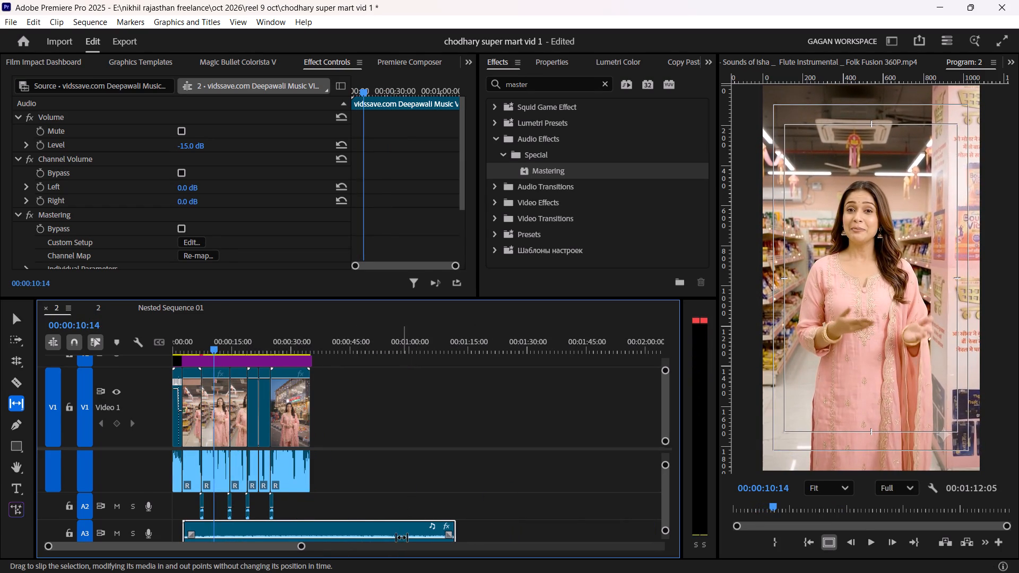
Delete the Deepawali music clip from A3.
{"action": "left_click", "coordinate": [421, 479]}
{"action": "key", "text": "v"}
{"action": "left_click", "coordinate": [396, 524]}
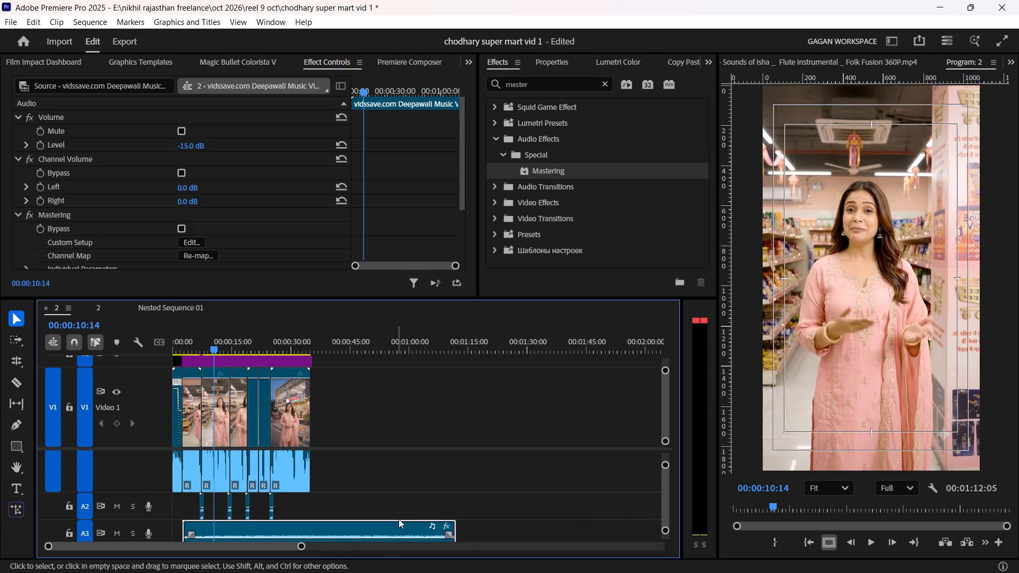
{"action": "key", "text": "Delete"}
Open the Deepawali music video in the source monitor, mark its In point at 00:01:24:15 and place only its audio at the start of A3.
{"action": "left_click", "coordinate": [716, 61]}
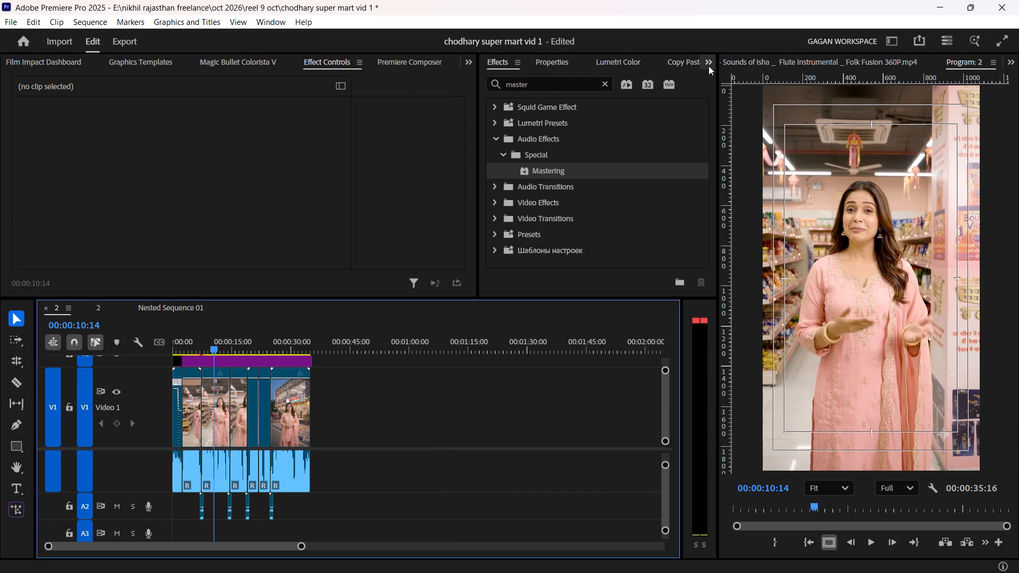
{"action": "left_click", "coordinate": [707, 66]}
{"action": "left_click", "coordinate": [753, 137]}
{"action": "double_click", "coordinate": [640, 170]}
{"action": "key", "text": "space"}
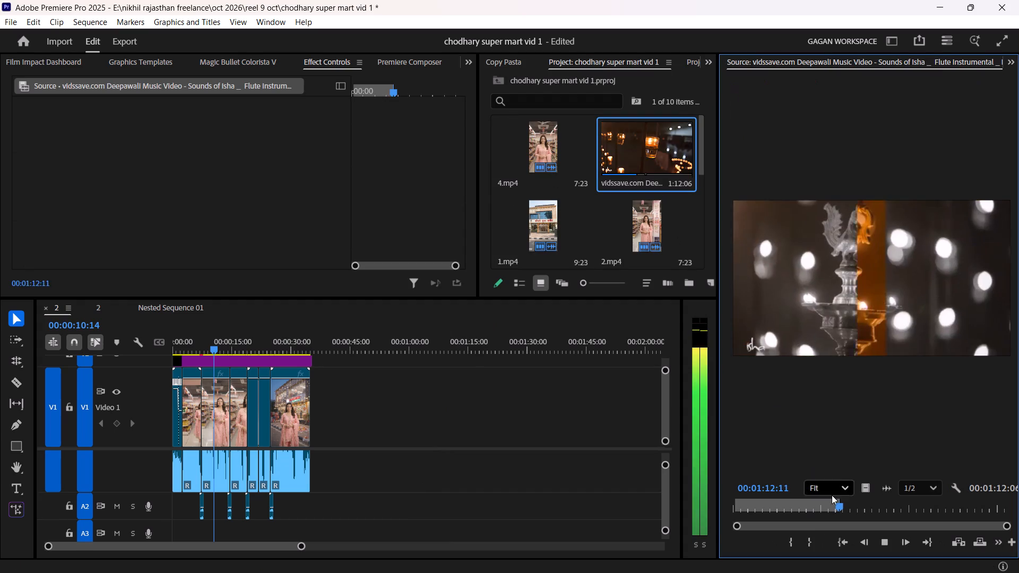
{"action": "left_click_drag", "start_coordinate": [844, 508], "coordinate": [857, 508]}
{"action": "key", "text": "space"}
{"action": "key", "text": "i"}
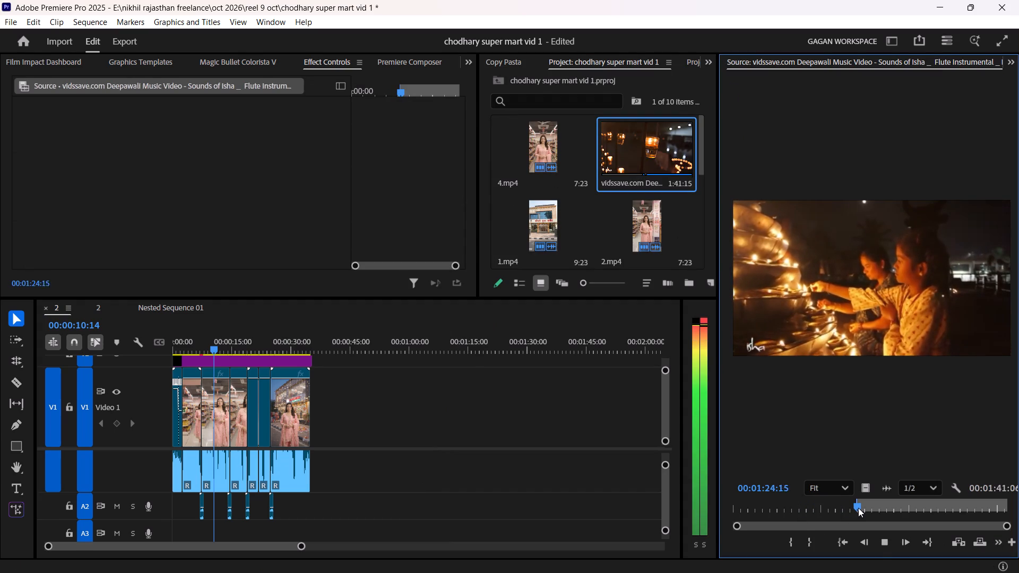
{"action": "left_click_drag", "start_coordinate": [869, 504], "coordinate": [926, 511]}
{"action": "left_click_drag", "start_coordinate": [889, 490], "coordinate": [885, 489]}
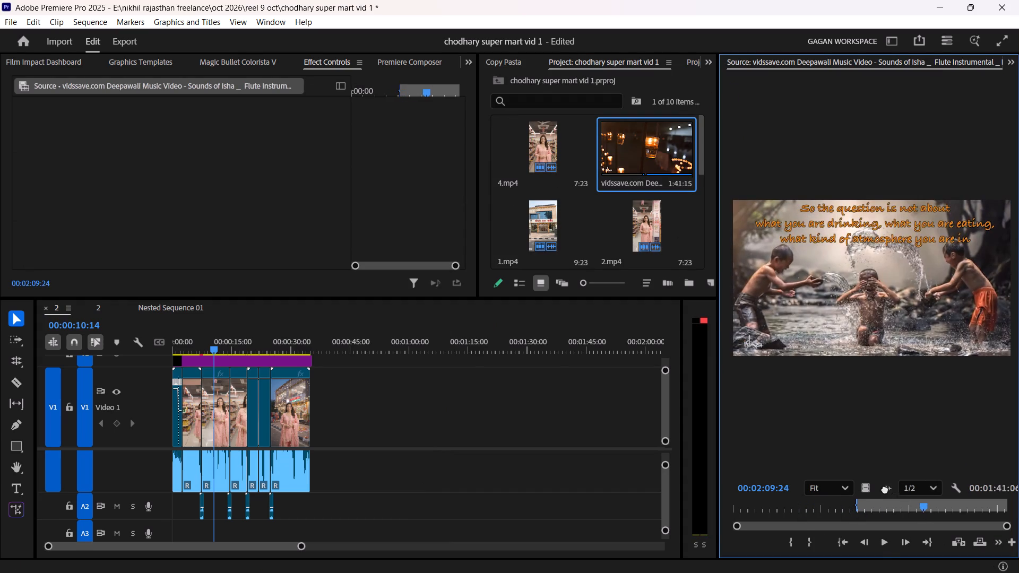
{"action": "left_click_drag", "start_coordinate": [885, 489], "coordinate": [171, 522]}
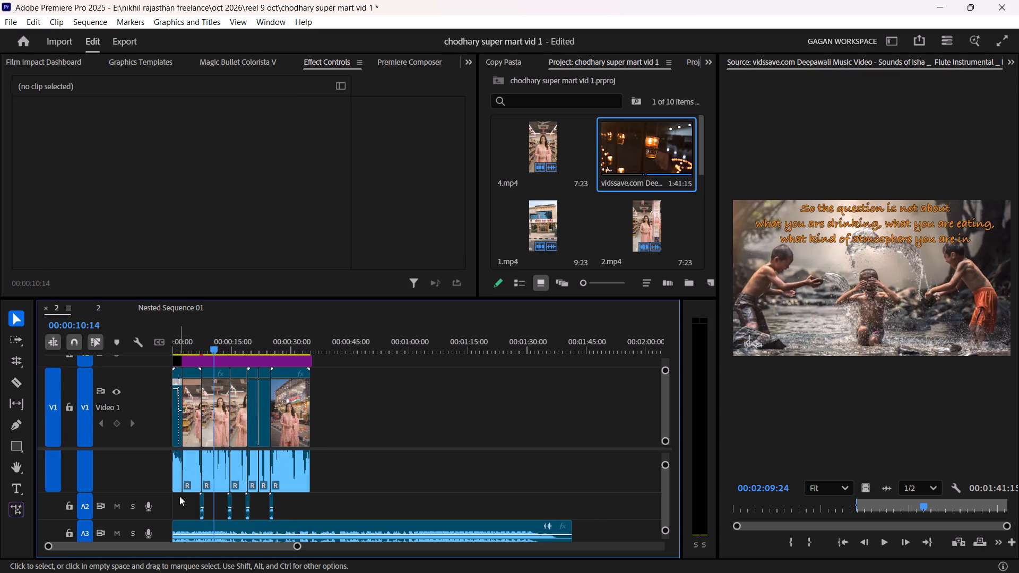
Trim the beginning of the music on A3 to the cut between the two 1.mp4 parts and play from the start.
{"action": "scroll", "coordinate": [222, 481], "scroll_direction": "up", "scroll_amount": 16, "text": "alt"}
{"action": "left_click_drag", "start_coordinate": [182, 526], "coordinate": [198, 529]}
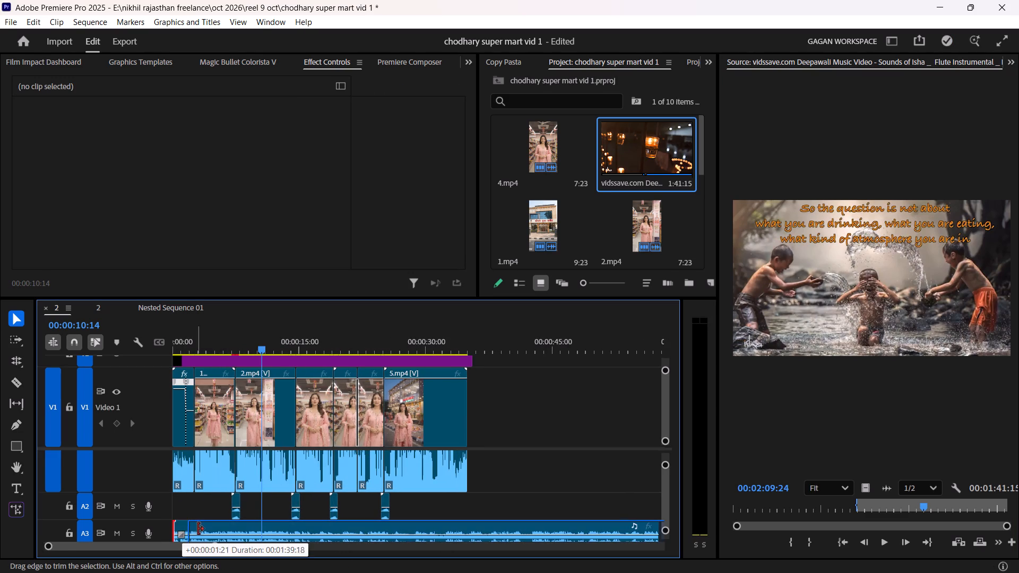
{"action": "left_click_drag", "start_coordinate": [198, 529], "coordinate": [201, 530]}
{"action": "left_click_drag", "start_coordinate": [206, 344], "coordinate": [160, 354]}
{"action": "key", "text": "space"}
{"action": "left_click", "coordinate": [514, 403]}
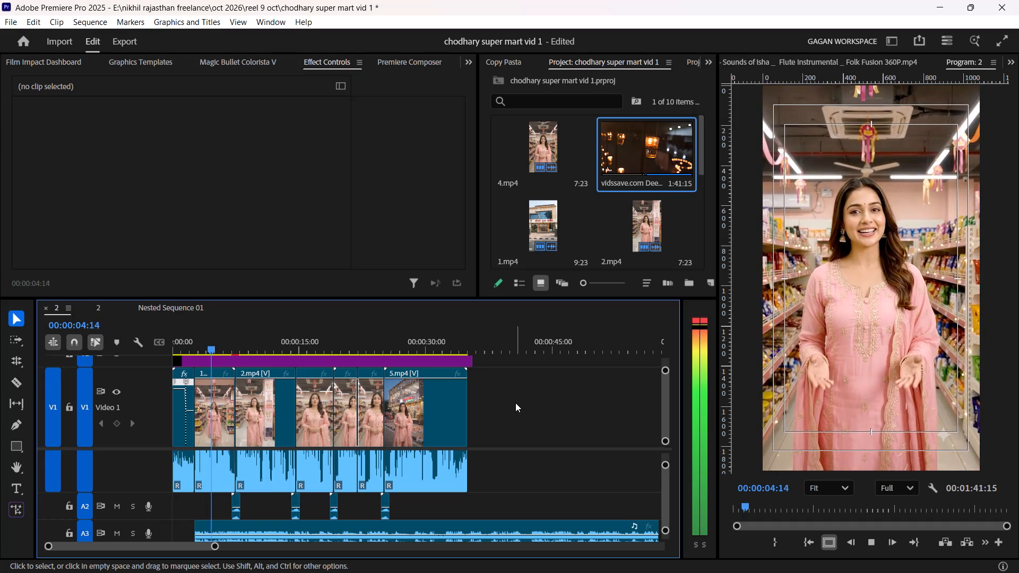
Apply the Mastering audio effect to the new Deepawali music clip on A3.
{"action": "left_click", "coordinate": [539, 527]}
{"action": "left_click", "coordinate": [543, 101]}
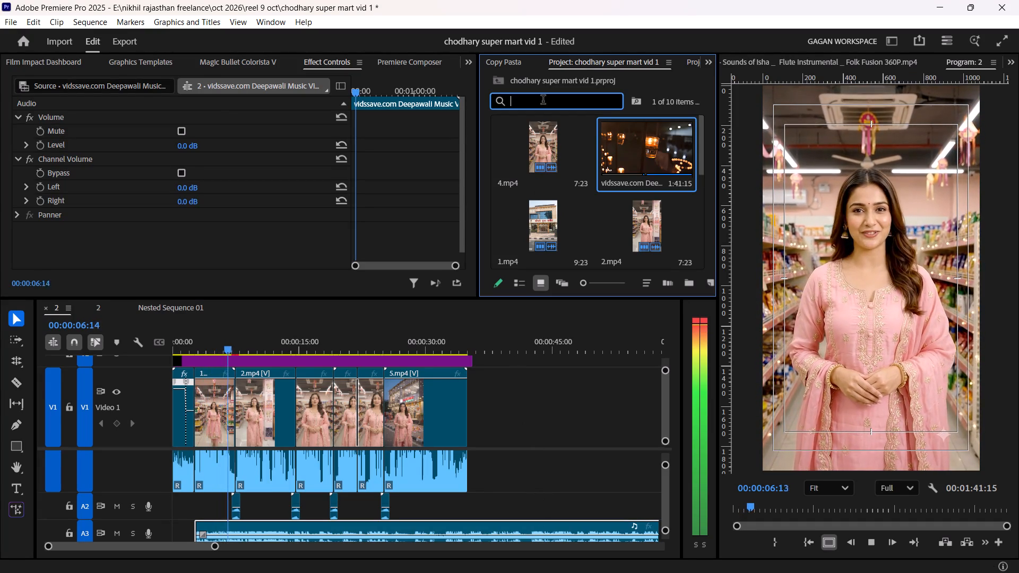
{"action": "type", "text": "mas"}
{"action": "key", "text": "BackSpace"}
{"action": "key", "text": "BackSpace"}
{"action": "key", "text": "BackSpace"}
{"action": "type", "text": "master"}
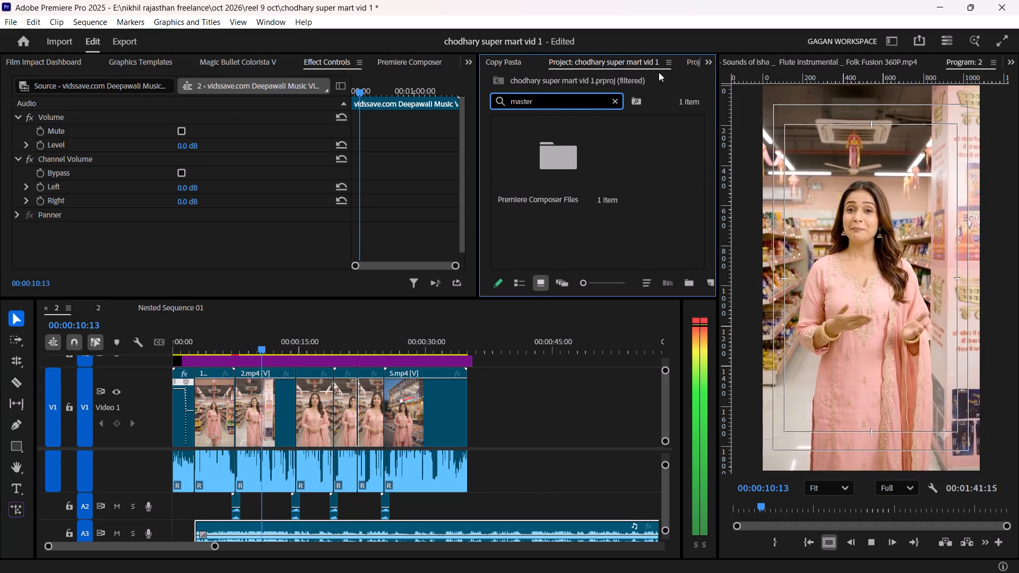
{"action": "left_click", "coordinate": [697, 65]}
{"action": "left_click", "coordinate": [703, 66]}
{"action": "left_click", "coordinate": [719, 80]}
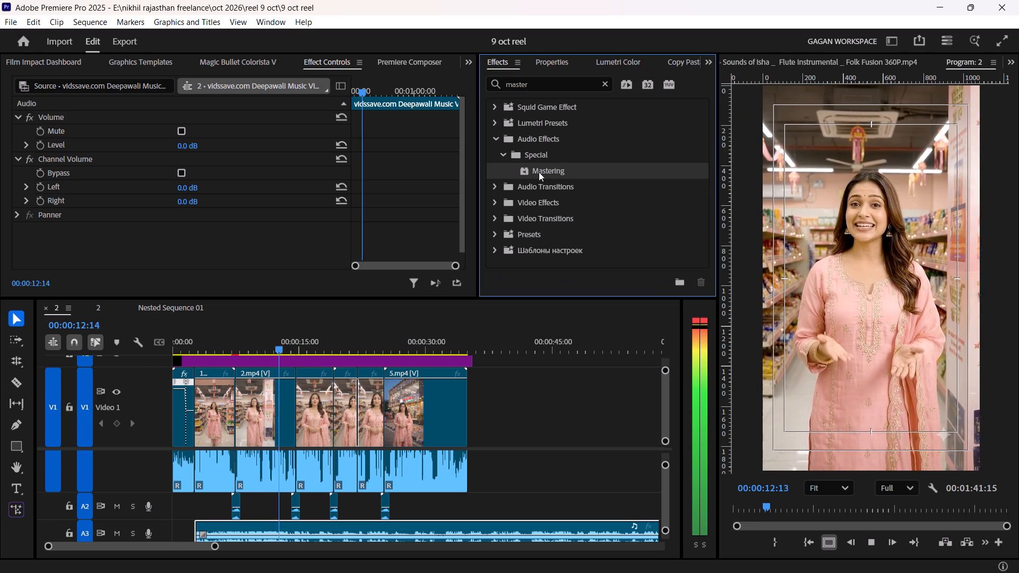
{"action": "left_click_drag", "start_coordinate": [539, 172], "coordinate": [416, 531]}
Set the music clip's Mastering preset to Make Room For Vocals and close the effect editor.
{"action": "left_click", "coordinate": [175, 245]}
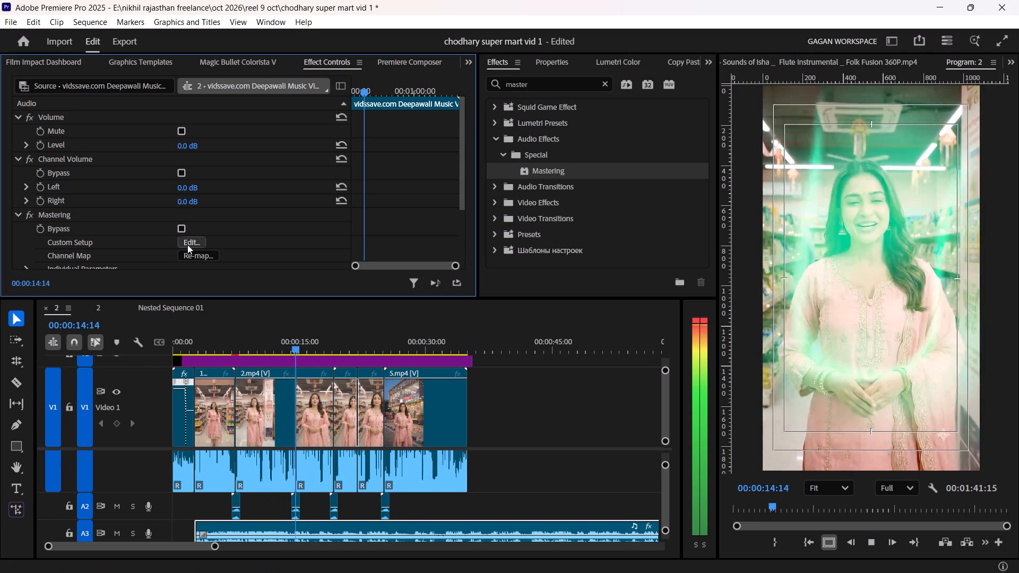
{"action": "left_click", "coordinate": [190, 245]}
{"action": "left_click", "coordinate": [385, 155]}
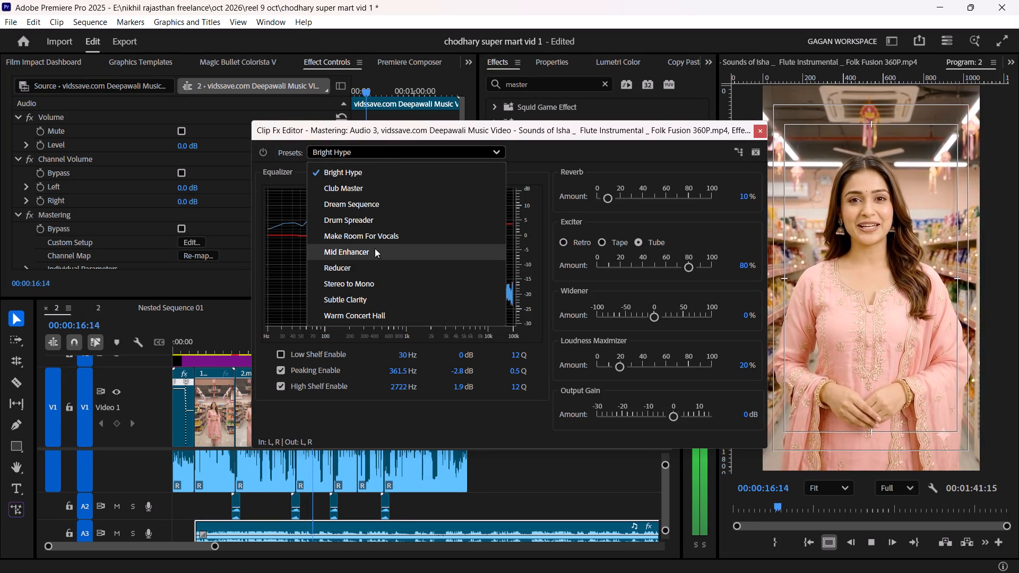
{"action": "left_click", "coordinate": [369, 238]}
{"action": "left_click", "coordinate": [527, 488]}
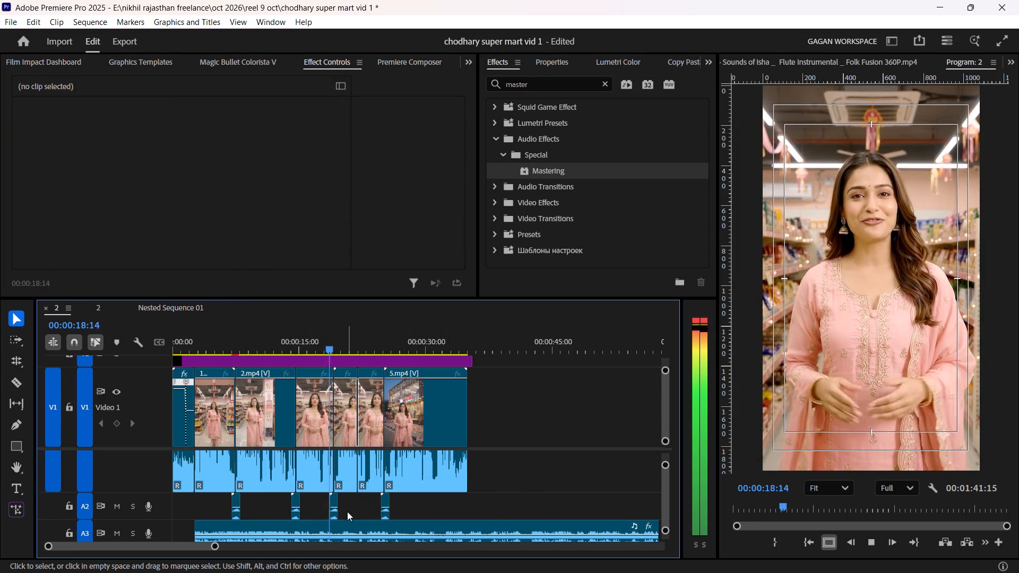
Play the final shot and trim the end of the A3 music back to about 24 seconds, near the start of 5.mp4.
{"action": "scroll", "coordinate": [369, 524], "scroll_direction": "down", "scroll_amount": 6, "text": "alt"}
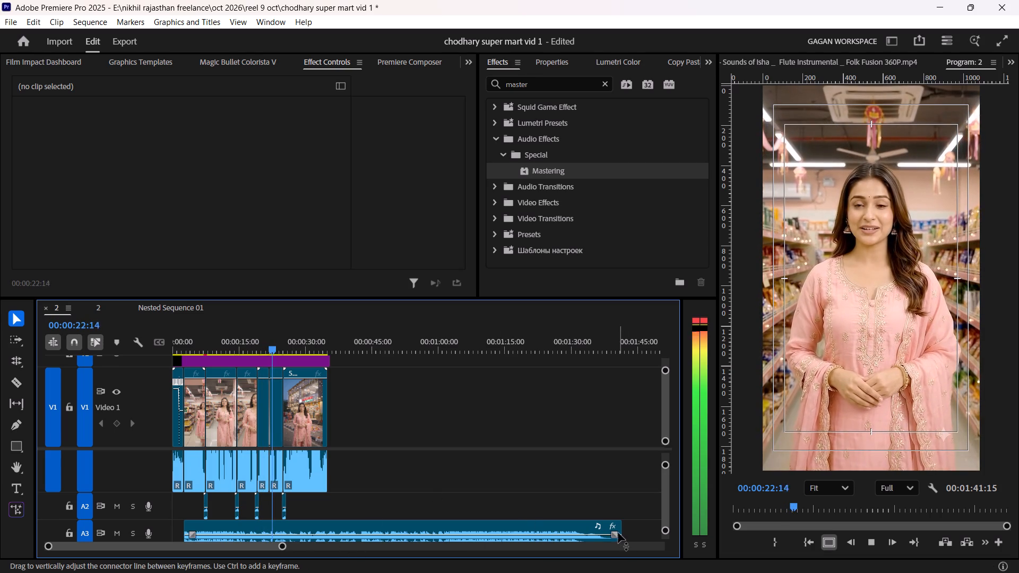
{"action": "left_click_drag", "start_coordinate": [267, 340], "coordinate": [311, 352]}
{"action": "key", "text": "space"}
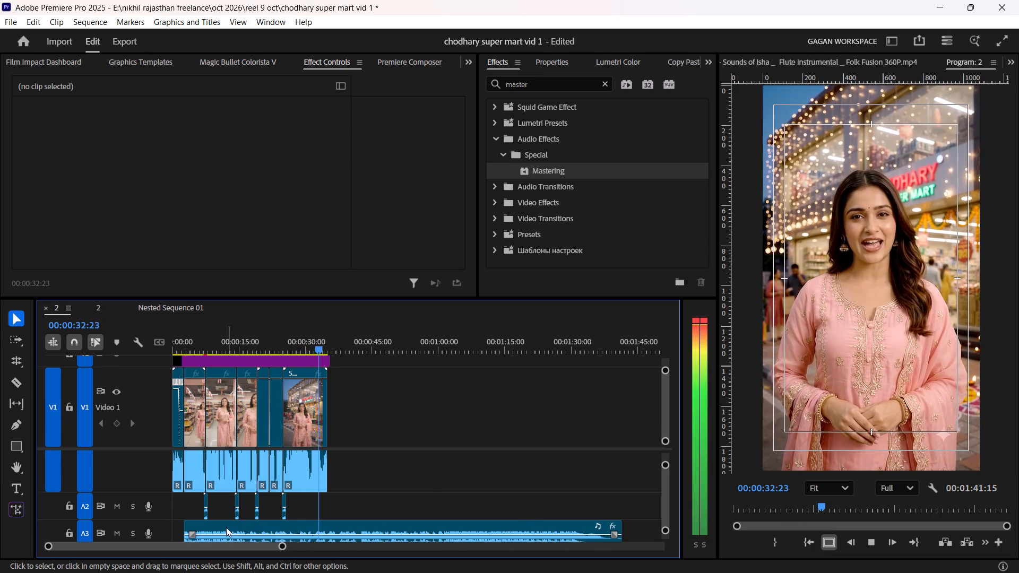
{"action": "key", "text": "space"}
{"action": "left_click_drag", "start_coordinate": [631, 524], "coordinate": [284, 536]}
Replay the middle of the sequence to find a stopping point and trim the end of the A3 music to 00:00:13:15.
{"action": "left_click_drag", "start_coordinate": [221, 335], "coordinate": [263, 332]}
{"action": "key", "text": "space"}
{"action": "scroll", "coordinate": [306, 543], "scroll_direction": "up", "scroll_amount": 2, "text": "alt"}
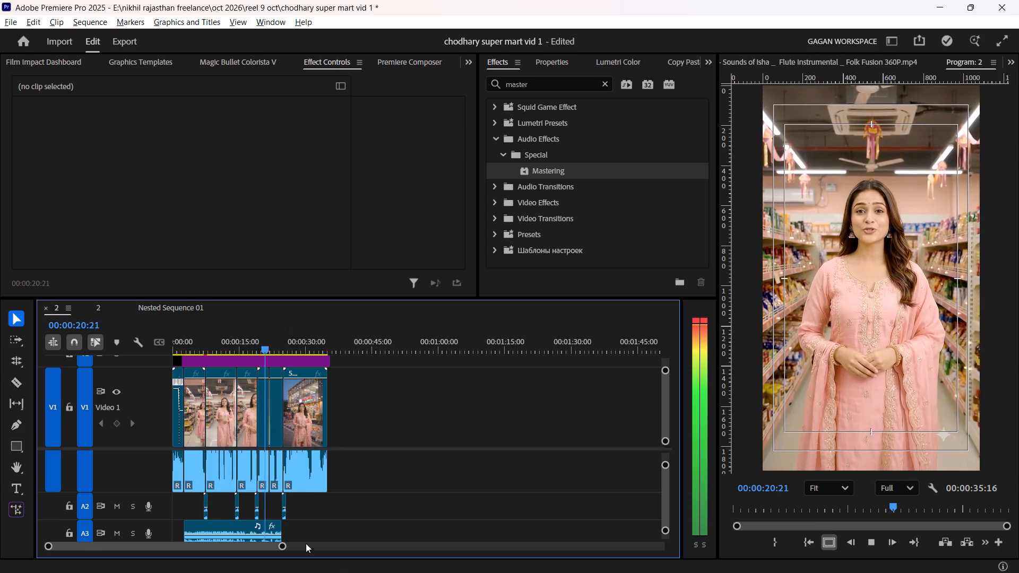
{"action": "scroll", "coordinate": [306, 543], "scroll_direction": "up", "scroll_amount": 11, "text": "alt"}
{"action": "key", "text": "space"}
{"action": "left_click", "coordinate": [301, 338]}
{"action": "key", "text": "space"}
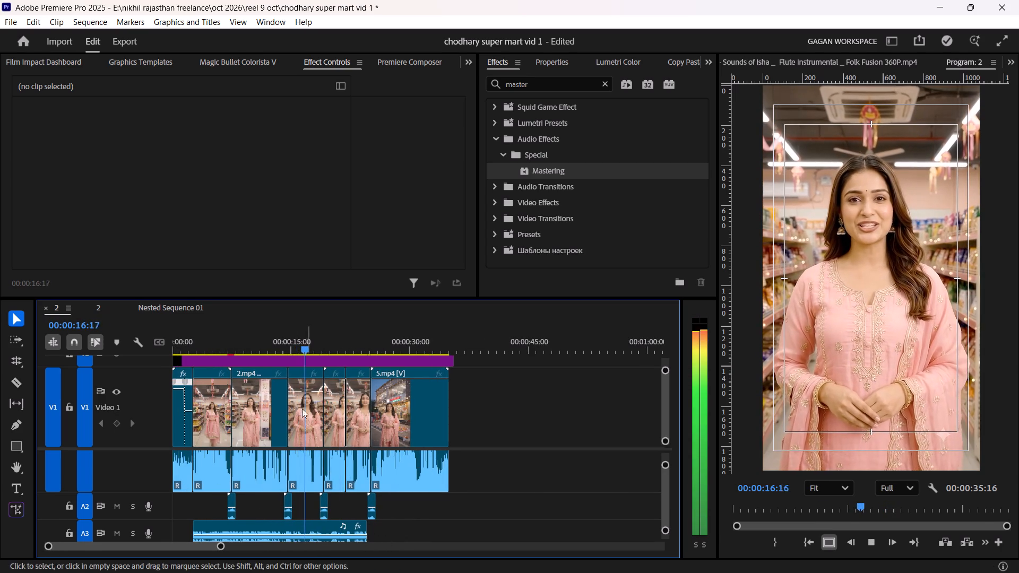
{"action": "left_click", "coordinate": [260, 341]}
{"action": "key", "text": "space"}
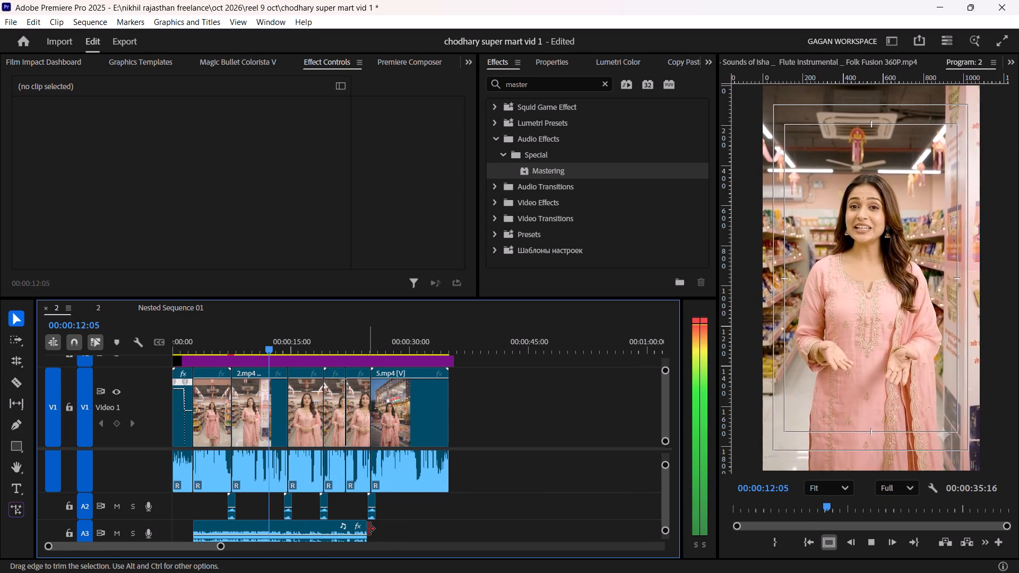
{"action": "key", "text": "space"}
{"action": "left_click", "coordinate": [368, 529]}
{"action": "key", "text": "e"}
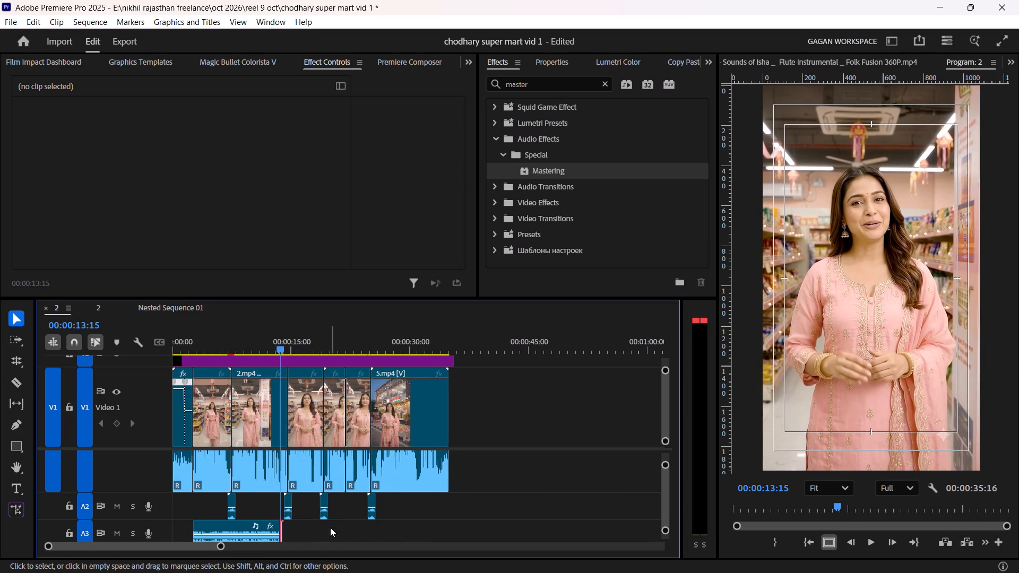
Move the A3 Deepawali music clip so it ends with the sequence, and extend its start back to the second 1.mp4 clip.
{"action": "left_click_drag", "start_coordinate": [236, 526], "coordinate": [400, 525]}
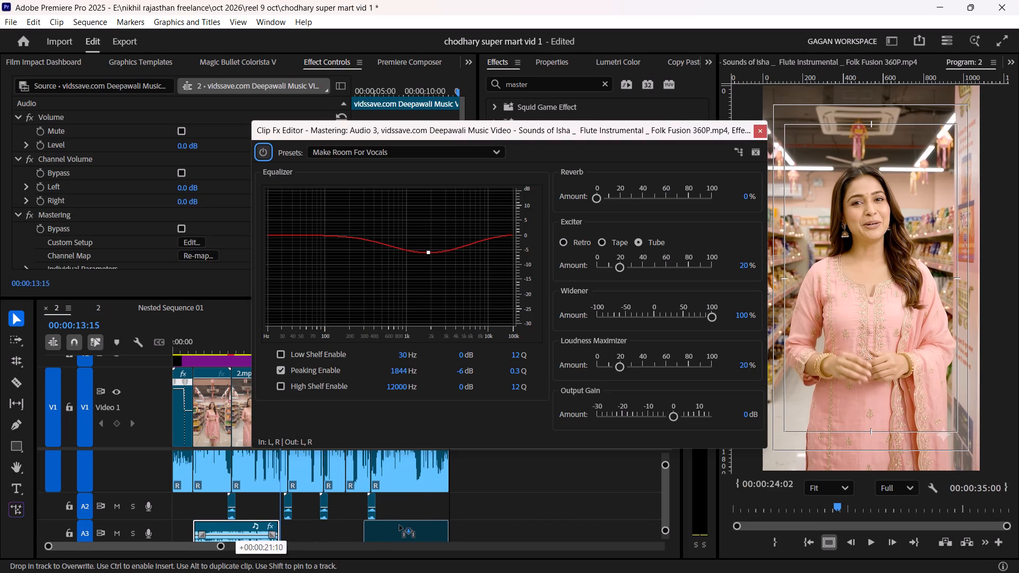
{"action": "left_click_drag", "start_coordinate": [400, 525], "coordinate": [401, 525]}
{"action": "left_click_drag", "start_coordinate": [360, 528], "coordinate": [196, 523]}
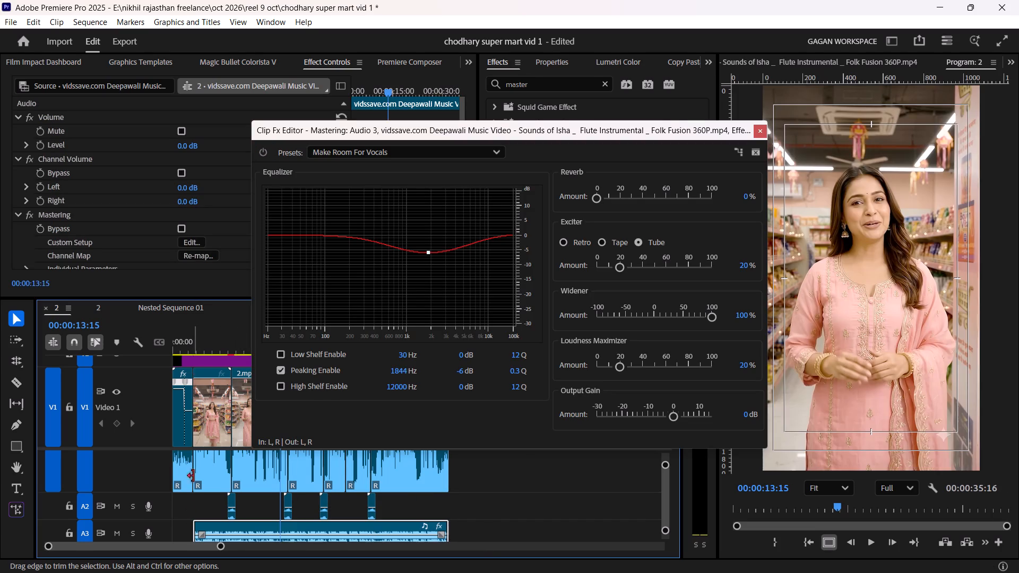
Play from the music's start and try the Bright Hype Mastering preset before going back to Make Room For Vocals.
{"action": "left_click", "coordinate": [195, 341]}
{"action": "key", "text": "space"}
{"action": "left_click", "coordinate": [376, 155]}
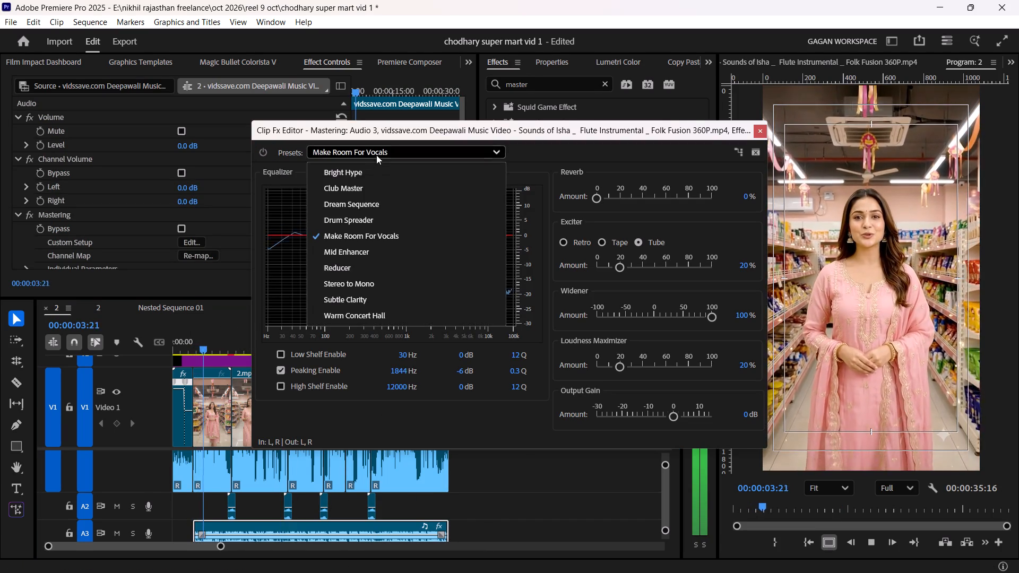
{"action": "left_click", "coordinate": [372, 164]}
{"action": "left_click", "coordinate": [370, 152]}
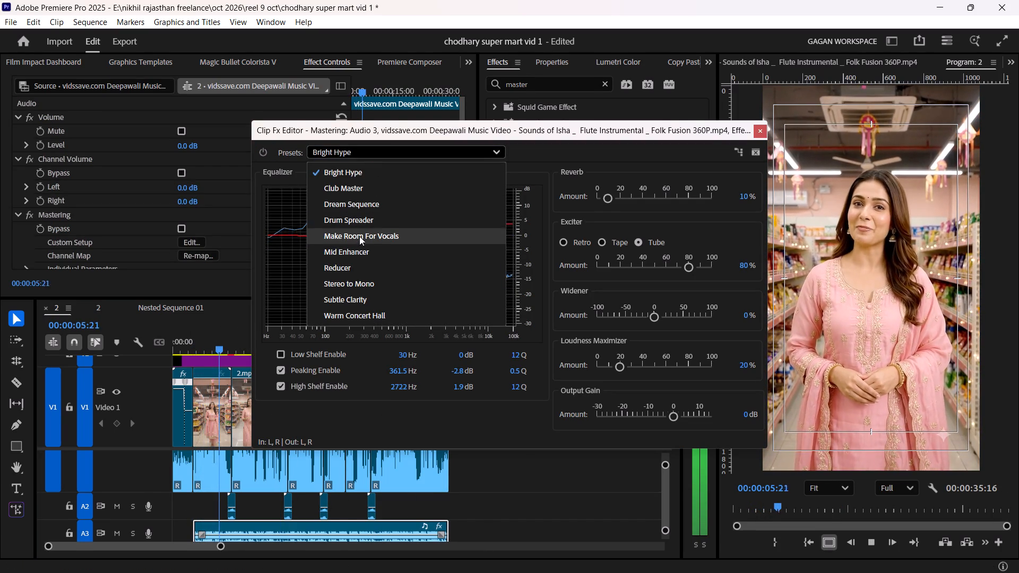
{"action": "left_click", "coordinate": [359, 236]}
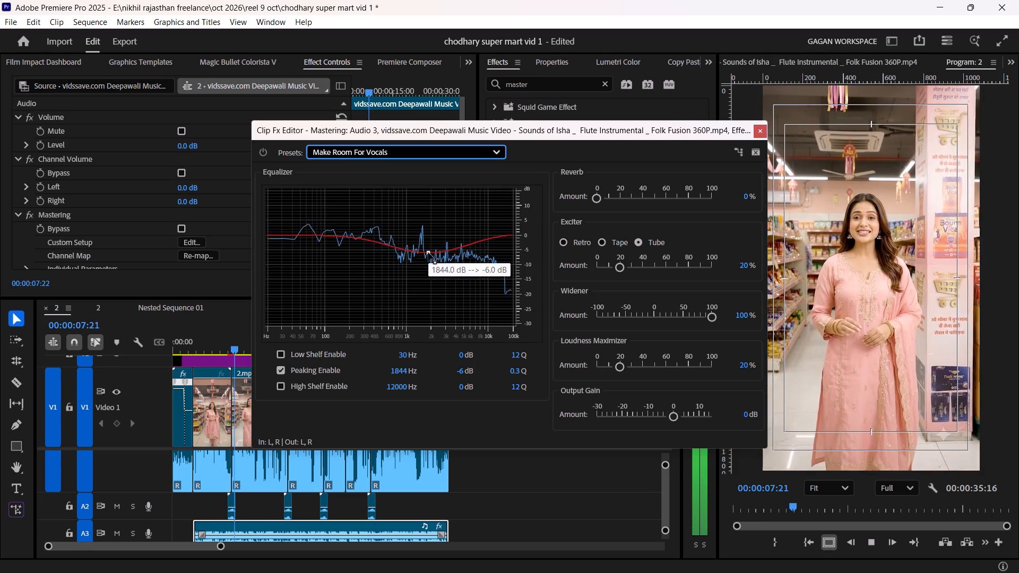
Lower the music's Mastering equalizer peak to about -15.8 dB near 1639 Hz and close the effect editor.
{"action": "left_click_drag", "start_coordinate": [428, 253], "coordinate": [424, 281]}
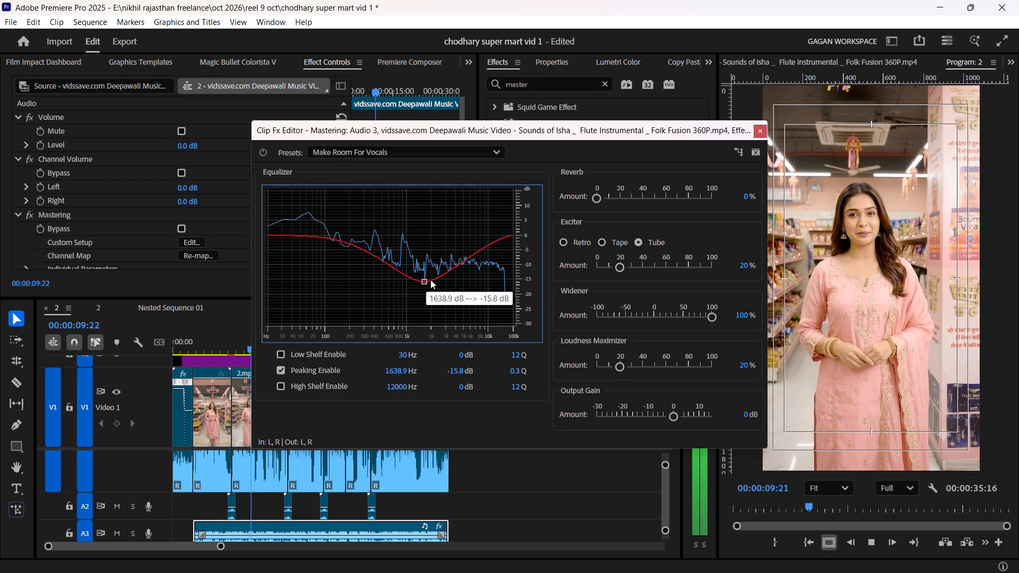
{"action": "left_click", "coordinate": [756, 131]}
Reduce the music clip's volume level, trying -15 dB and settling on -10 dB, and save the project.
{"action": "left_click", "coordinate": [196, 146]}
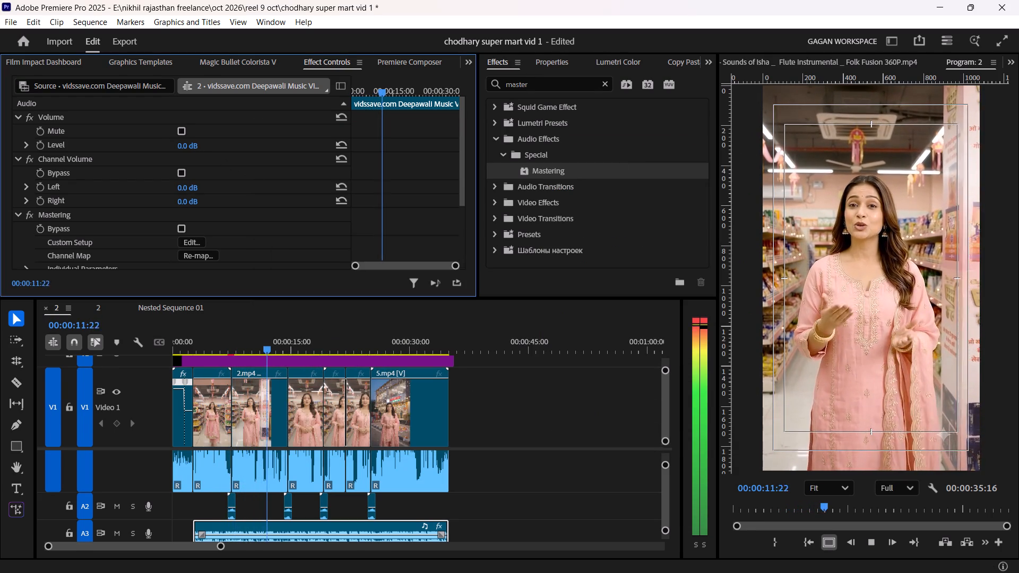
{"action": "type", "text": "-15"}
{"action": "key", "text": "Return"}
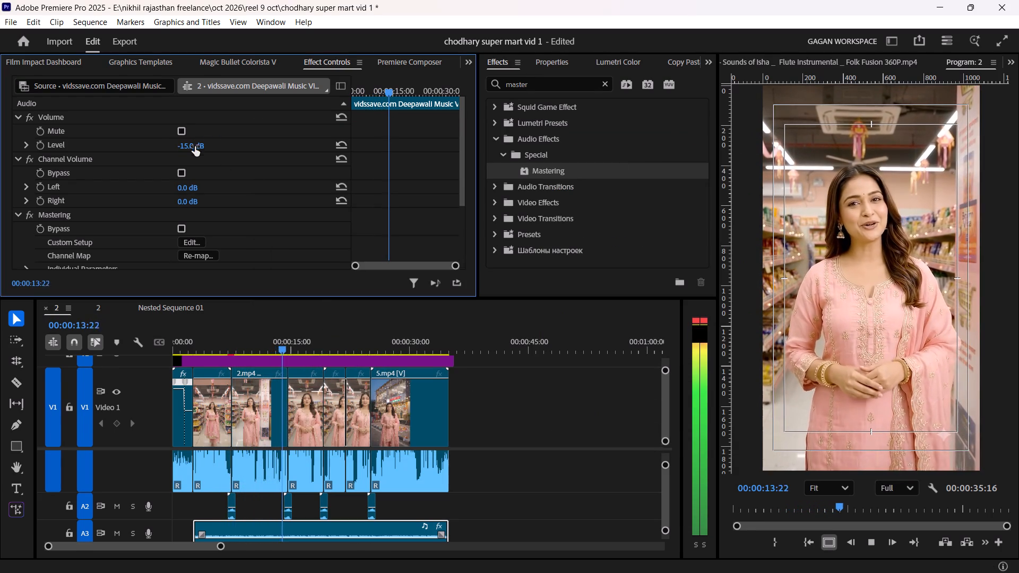
{"action": "left_click", "coordinate": [185, 145]}
{"action": "type", "text": "-10"}
{"action": "key", "text": "Return"}
{"action": "left_click", "coordinate": [548, 448]}
{"action": "key", "text": "ctrl+s"}
{"action": "scroll", "coordinate": [539, 448], "scroll_direction": "down", "scroll_amount": 6, "text": "alt"}
{"action": "scroll", "coordinate": [527, 453], "scroll_direction": "up", "scroll_amount": 2, "text": "ctrl"}
{"action": "key", "text": "ctrl+s"}
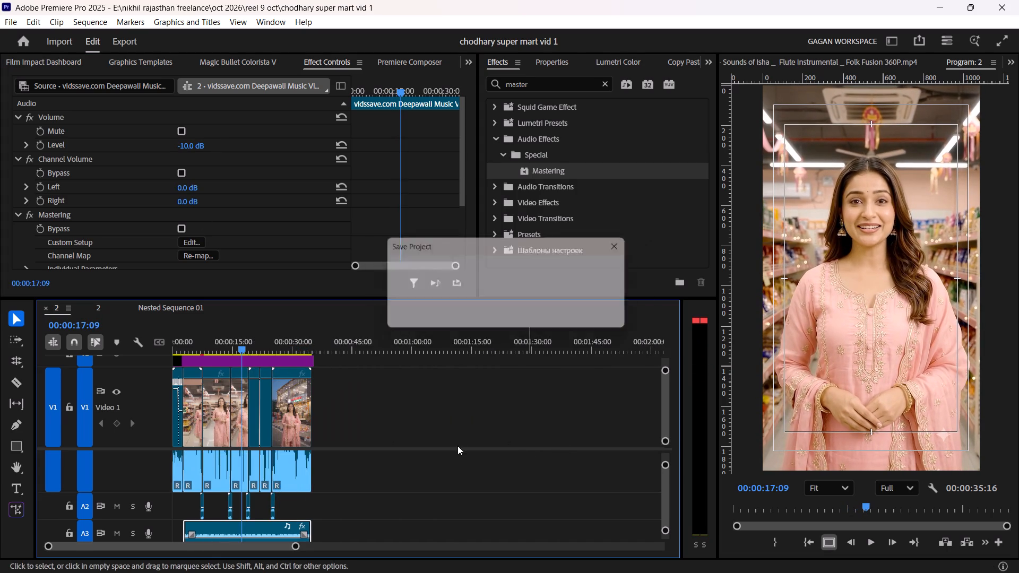
Play the sequence from the beginning to check how the opening shot's audio leads into the music.
{"action": "left_click_drag", "start_coordinate": [244, 340], "coordinate": [56, 352]}
{"action": "left_click", "coordinate": [328, 411]}
{"action": "key", "text": "space"}
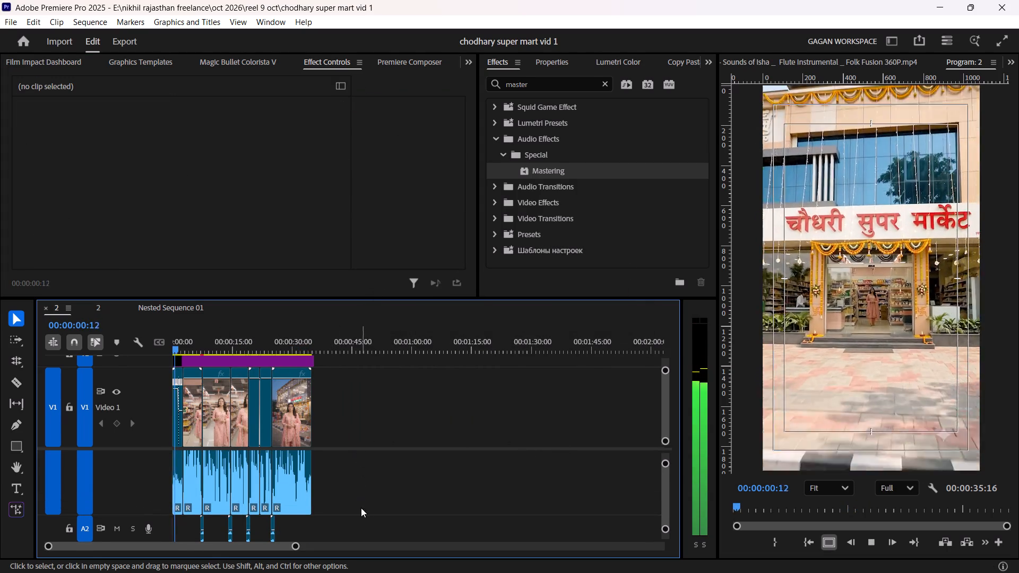
{"action": "scroll", "coordinate": [361, 511], "scroll_direction": "down", "scroll_amount": 5, "text": "ctrl"}
{"action": "scroll", "coordinate": [159, 500], "scroll_direction": "up", "scroll_amount": 4, "text": "ctrl"}
{"action": "scroll", "coordinate": [149, 481], "scroll_direction": "up", "scroll_amount": 2, "text": "alt"}
{"action": "scroll", "coordinate": [149, 484], "scroll_direction": "down", "scroll_amount": 3, "text": "alt"}
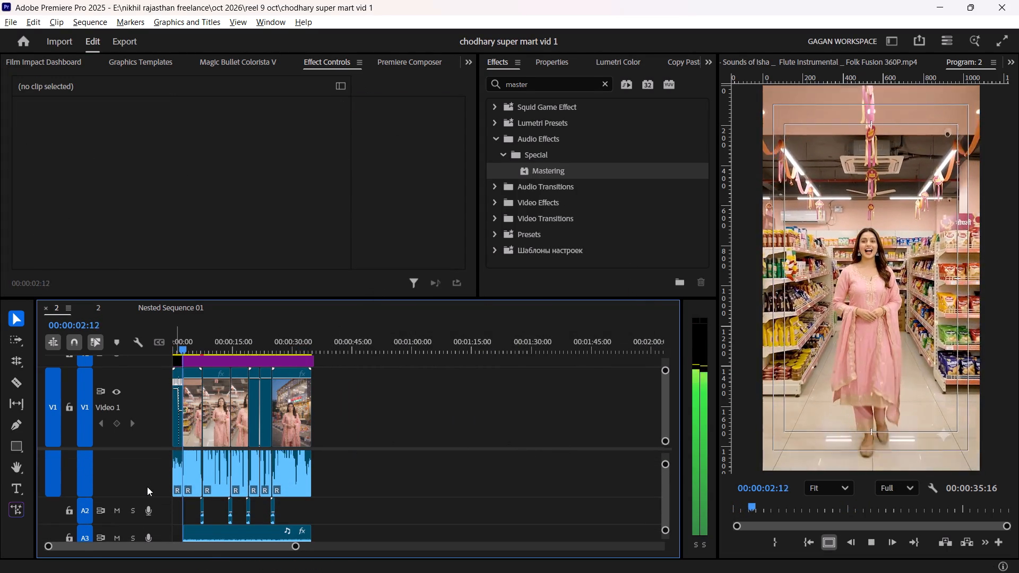
{"action": "left_click", "coordinate": [425, 488]}
{"action": "scroll", "coordinate": [342, 493], "scroll_direction": "up", "scroll_amount": 20, "text": "alt"}
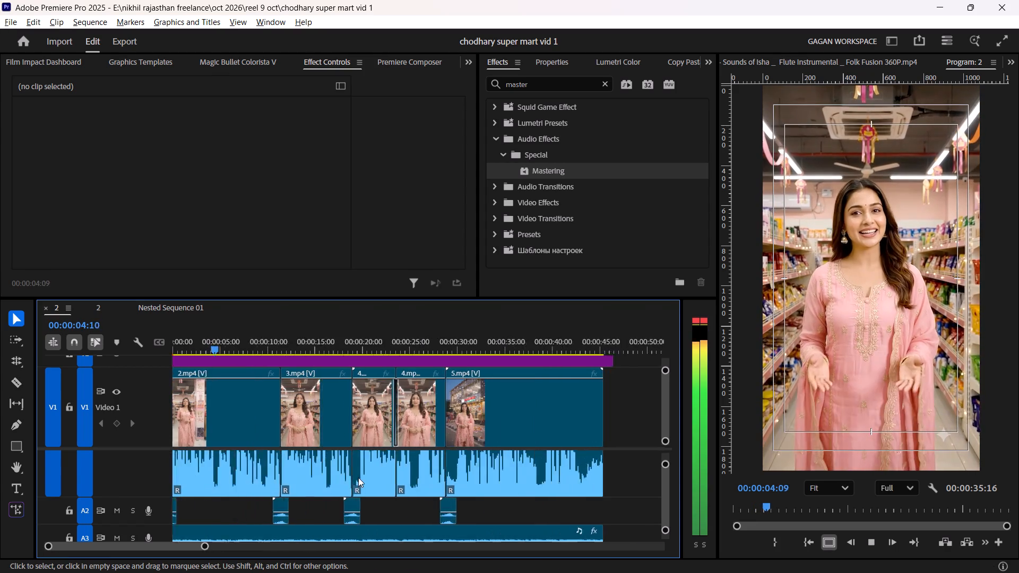
{"action": "scroll", "coordinate": [358, 477], "scroll_direction": "up", "scroll_amount": 20, "text": "alt"}
{"action": "scroll", "coordinate": [358, 477], "scroll_direction": "up", "scroll_amount": 17, "text": "alt"}
{"action": "key", "text": "space"}
Move the opening 1.mp4 clip's audio from A1 down to A2, clear of the music track.
{"action": "left_click_drag", "start_coordinate": [223, 475], "coordinate": [212, 512]}
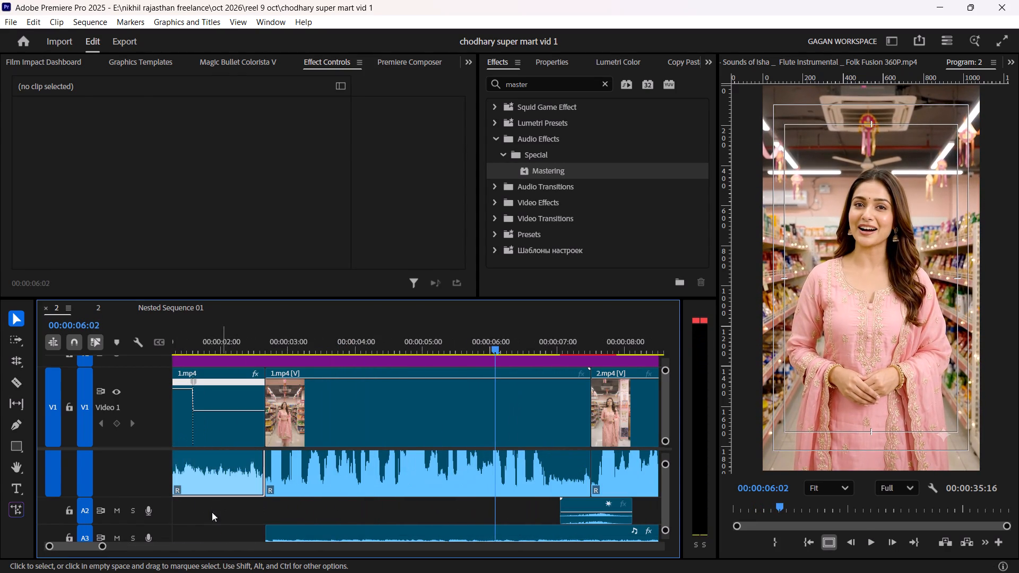
{"action": "left_click_drag", "start_coordinate": [212, 512], "coordinate": [206, 541]}
{"action": "scroll", "coordinate": [266, 528], "scroll_direction": "up", "scroll_amount": 5, "text": "alt"}
{"action": "scroll", "coordinate": [261, 491], "scroll_direction": "down", "scroll_amount": 3, "text": "ctrl"}
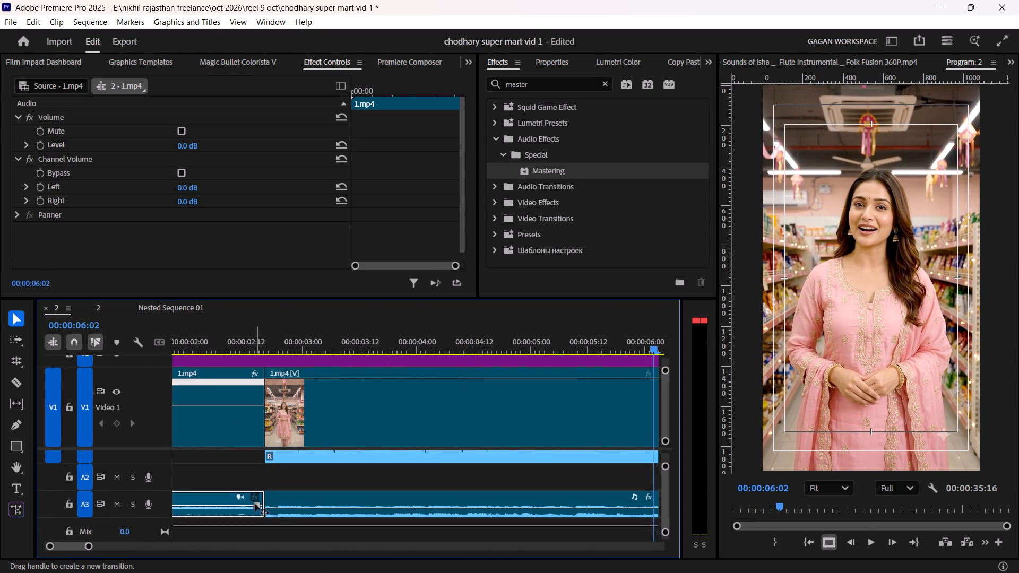
{"action": "left_click_drag", "start_coordinate": [229, 495], "coordinate": [236, 479]}
Extend the A3 music's start about 4 frames earlier under the opening audio and apply the default transition there.
{"action": "left_click_drag", "start_coordinate": [267, 502], "coordinate": [248, 500]}
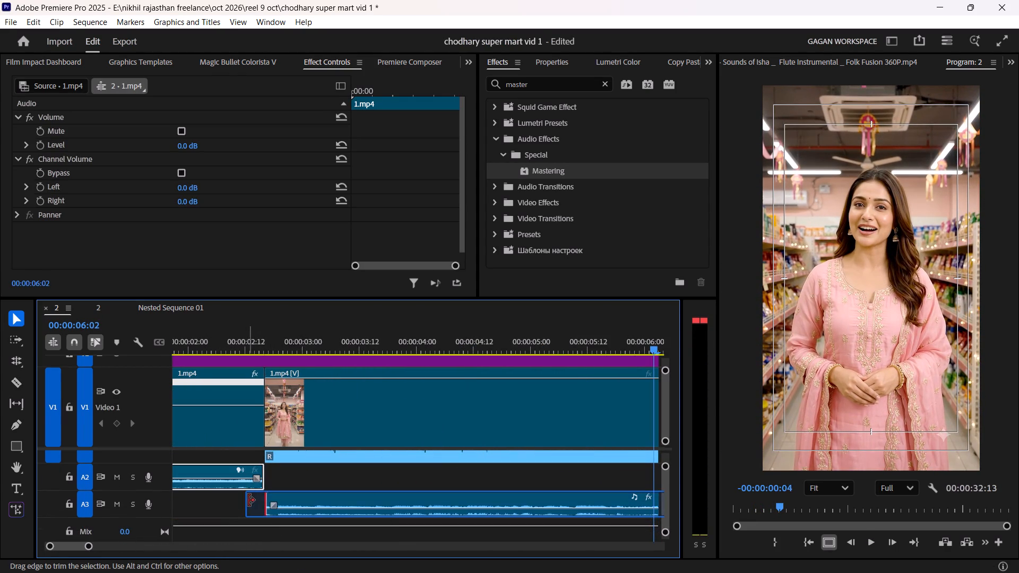
{"action": "right_click", "coordinate": [248, 501]}
{"action": "left_click", "coordinate": [292, 480]}
Apply the default transition to the end of the opening 1.mp4 audio on A2 and shorten that fade-out to 17 frames.
{"action": "right_click", "coordinate": [269, 477]}
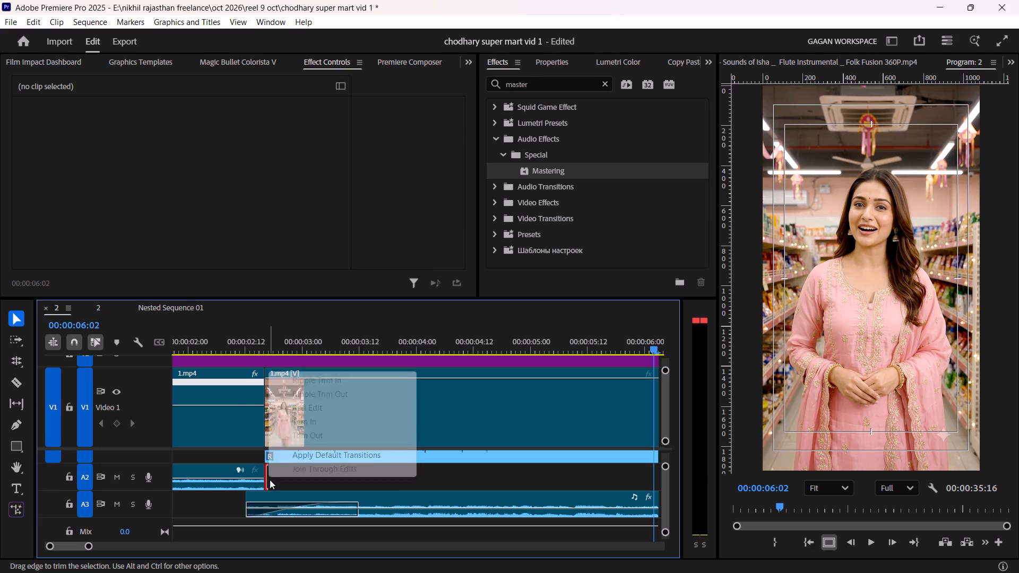
{"action": "left_click", "coordinate": [295, 458]}
{"action": "scroll", "coordinate": [208, 490], "scroll_direction": "up", "scroll_amount": 7}
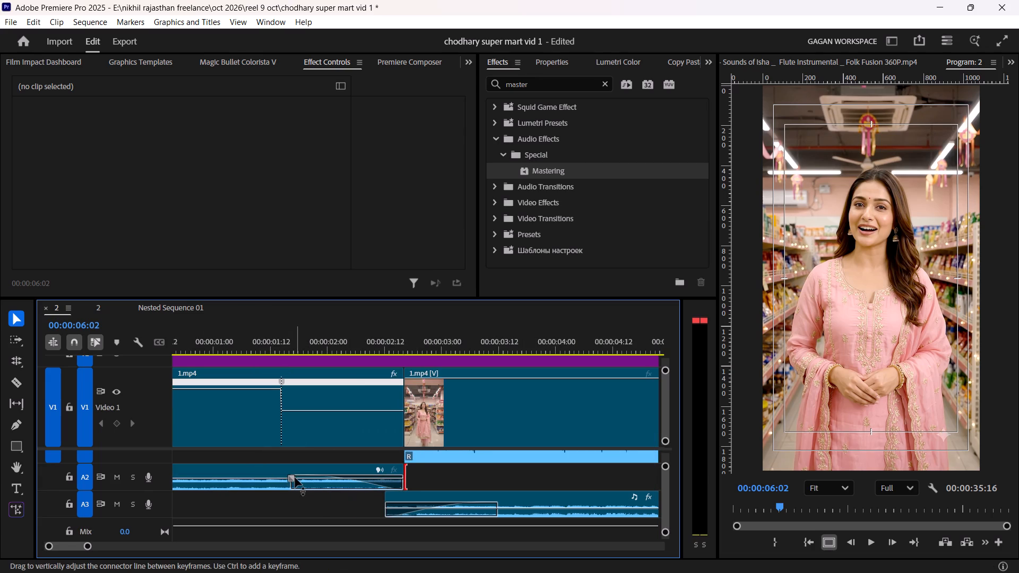
{"action": "left_click_drag", "start_coordinate": [295, 476], "coordinate": [326, 475]}
{"action": "scroll", "coordinate": [140, 483], "scroll_direction": "up", "scroll_amount": 3, "text": "alt"}
{"action": "scroll", "coordinate": [457, 501], "scroll_direction": "down", "scroll_amount": 3}
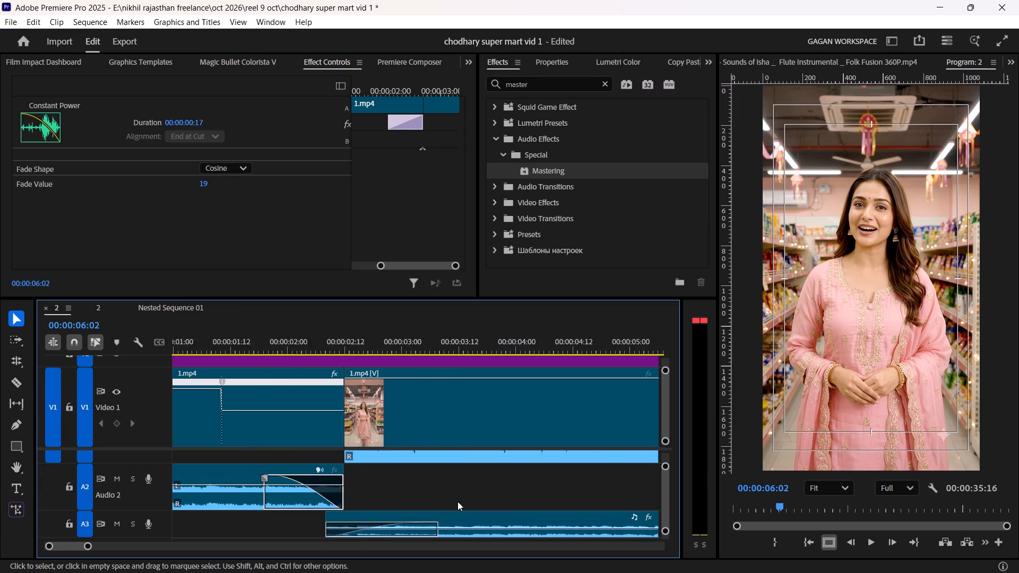
Shorten the Constant Power fade-in at the start of the A3 music to 13 frames.
{"action": "scroll", "coordinate": [438, 505], "scroll_direction": "down", "scroll_amount": 3, "text": "ctrl"}
{"action": "left_click_drag", "start_coordinate": [439, 493], "coordinate": [386, 492]}
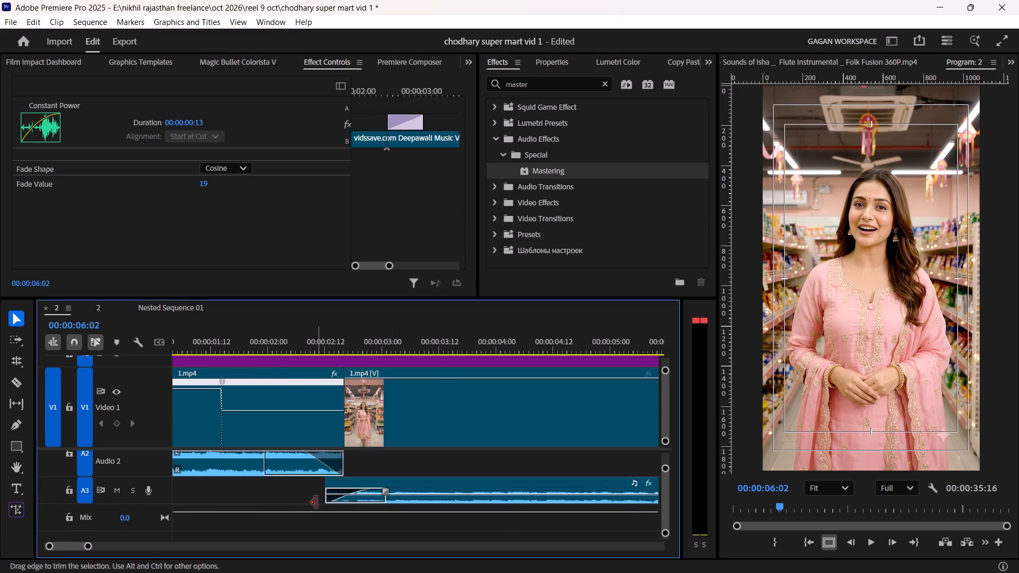
{"action": "scroll", "coordinate": [156, 500], "scroll_direction": "up", "scroll_amount": 5, "text": "alt"}
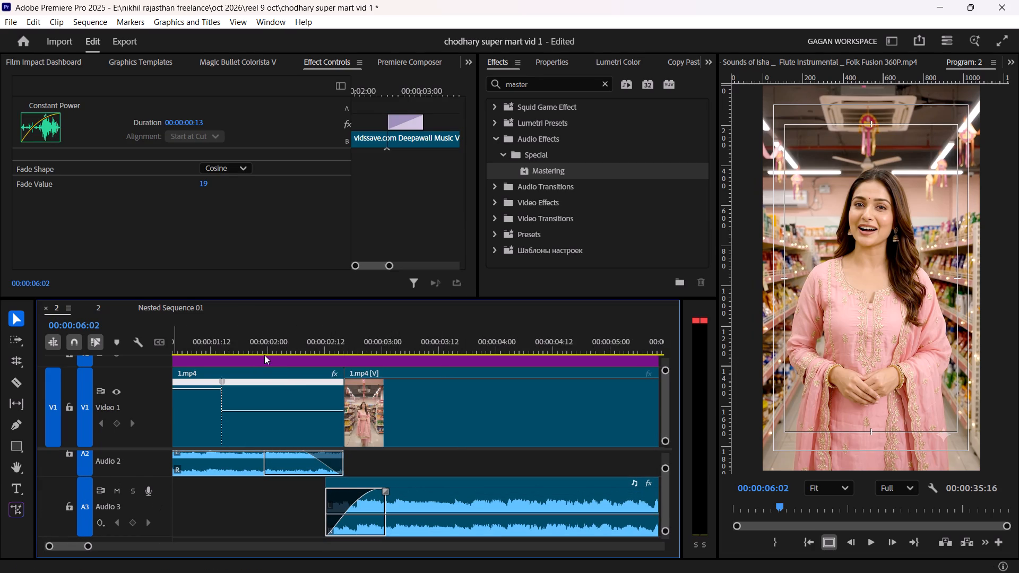
Play the sequence through the overlap between the opening audio and the music, and save the project.
{"action": "left_click", "coordinate": [249, 341]}
{"action": "key", "text": "space"}
{"action": "left_click", "coordinate": [382, 455]}
{"action": "scroll", "coordinate": [389, 467], "scroll_direction": "down", "scroll_amount": 7, "text": "alt"}
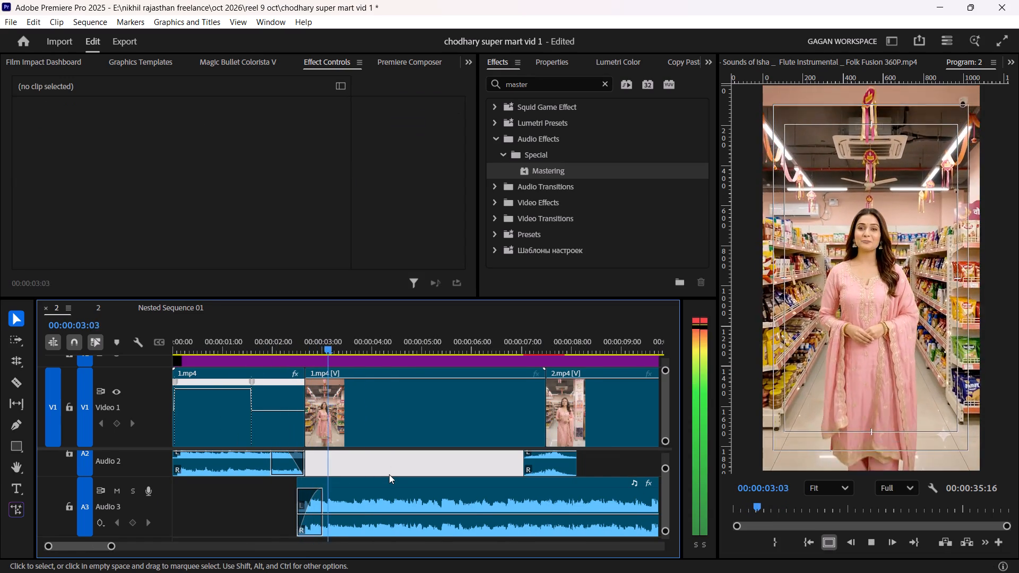
{"action": "scroll", "coordinate": [344, 495], "scroll_direction": "down", "scroll_amount": 6, "text": "alt"}
{"action": "key", "text": "ctrl+s"}
{"action": "key", "text": "space"}
{"action": "scroll", "coordinate": [372, 455], "scroll_direction": "down", "scroll_amount": 4}
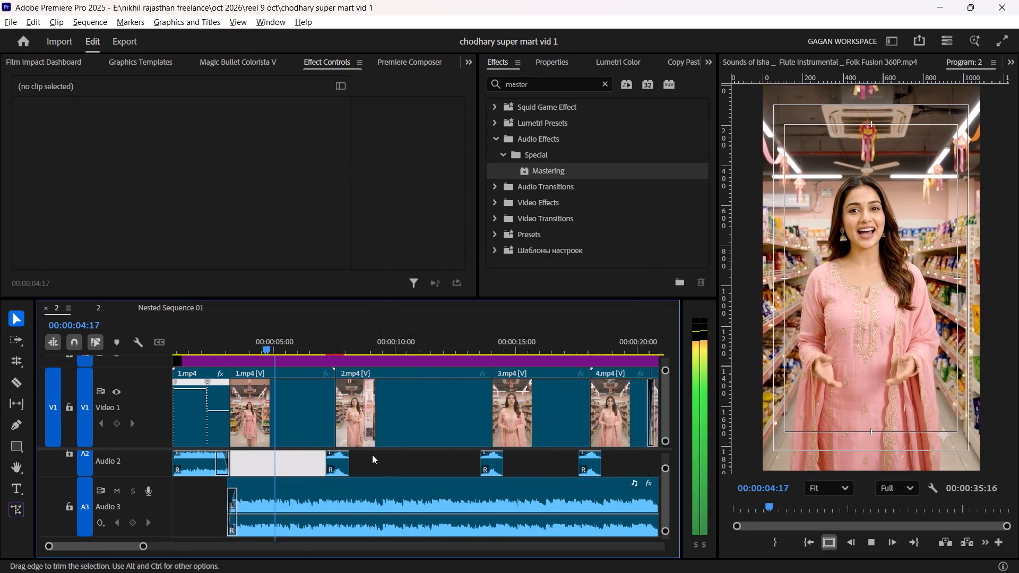
Play the rest of the sequence through to the closing 5.mp4 clip, clear the A2 gap selection and turn timeline snapping off.
{"action": "scroll", "coordinate": [372, 455], "scroll_direction": "down", "scroll_amount": 3}
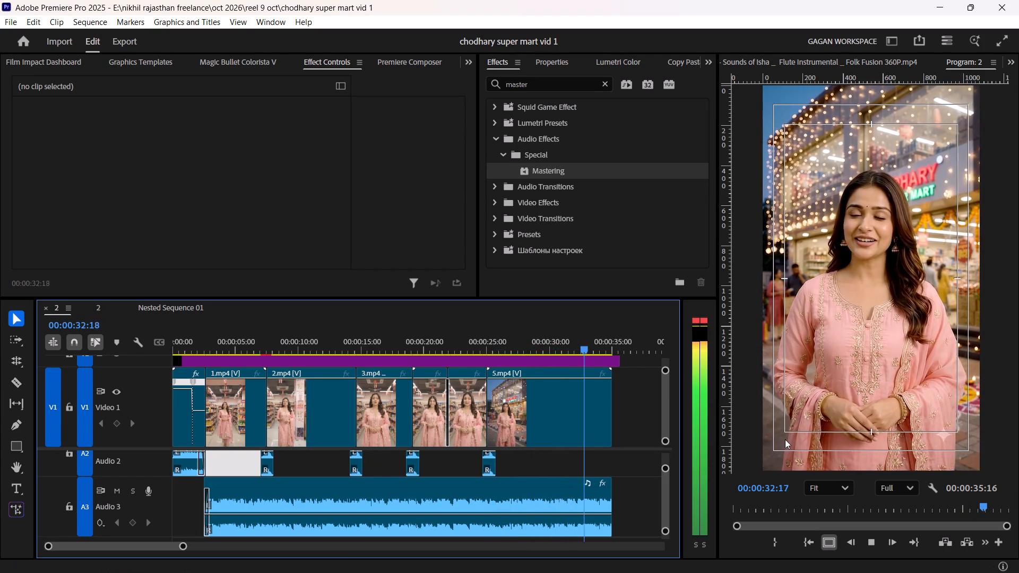
{"action": "left_click", "coordinate": [636, 462]}
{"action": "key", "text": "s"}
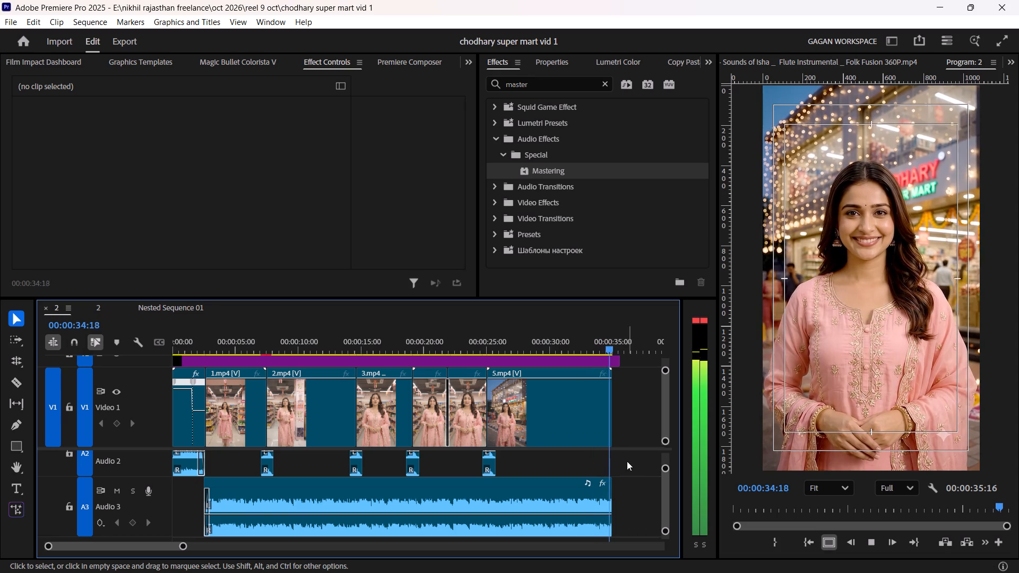
Select all the clips on V1, A2 and A3 and mark the sequence in and out points around the selection.
{"action": "scroll", "coordinate": [540, 432], "scroll_direction": "down", "scroll_amount": 5, "text": "alt"}
{"action": "scroll", "coordinate": [497, 432], "scroll_direction": "up", "scroll_amount": 20}
{"action": "scroll", "coordinate": [497, 432], "scroll_direction": "up", "scroll_amount": 1}
{"action": "scroll", "coordinate": [382, 440], "scroll_direction": "down", "scroll_amount": 8, "text": "alt"}
{"action": "scroll", "coordinate": [379, 441], "scroll_direction": "up", "scroll_amount": 4}
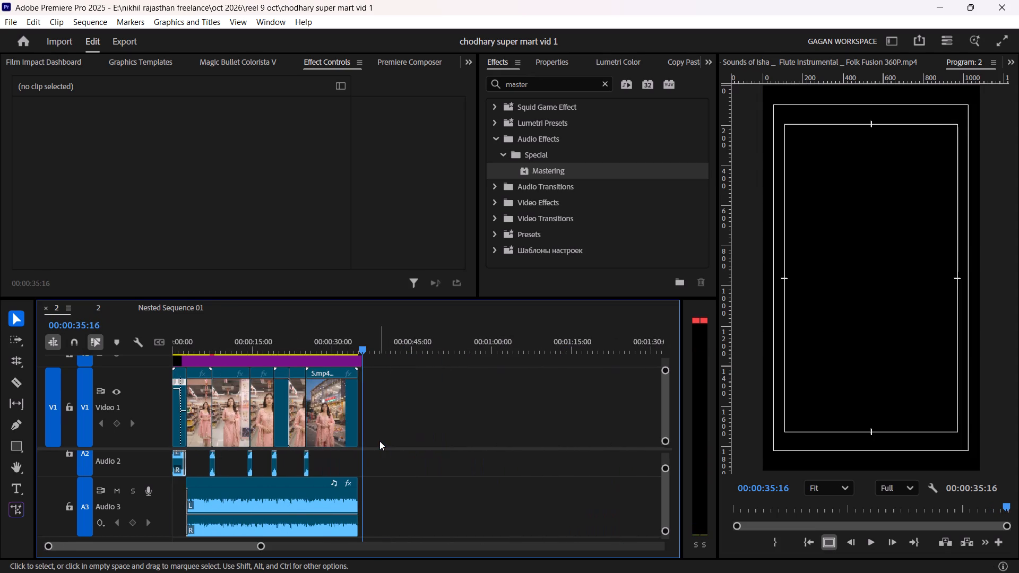
{"action": "scroll", "coordinate": [379, 441], "scroll_direction": "up", "scroll_amount": 3}
{"action": "left_click_drag", "start_coordinate": [520, 398], "coordinate": [132, 517]}
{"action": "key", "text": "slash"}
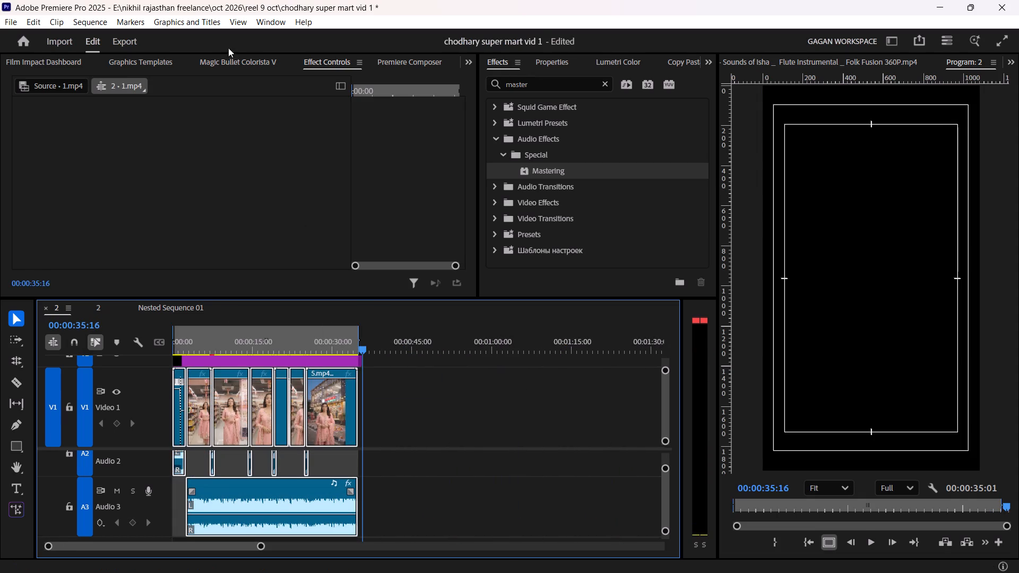
{"action": "left_click", "coordinate": [121, 44]}
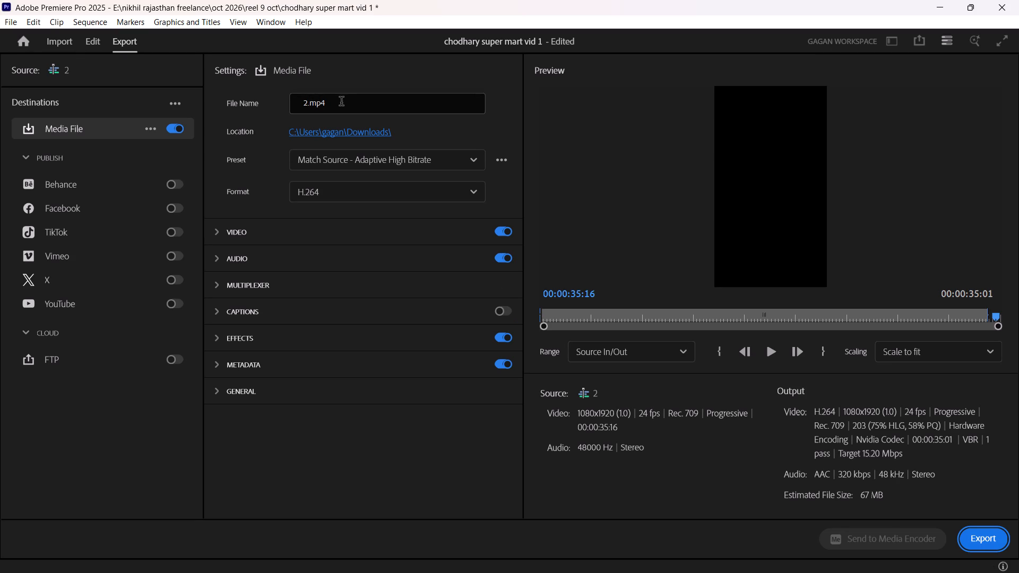